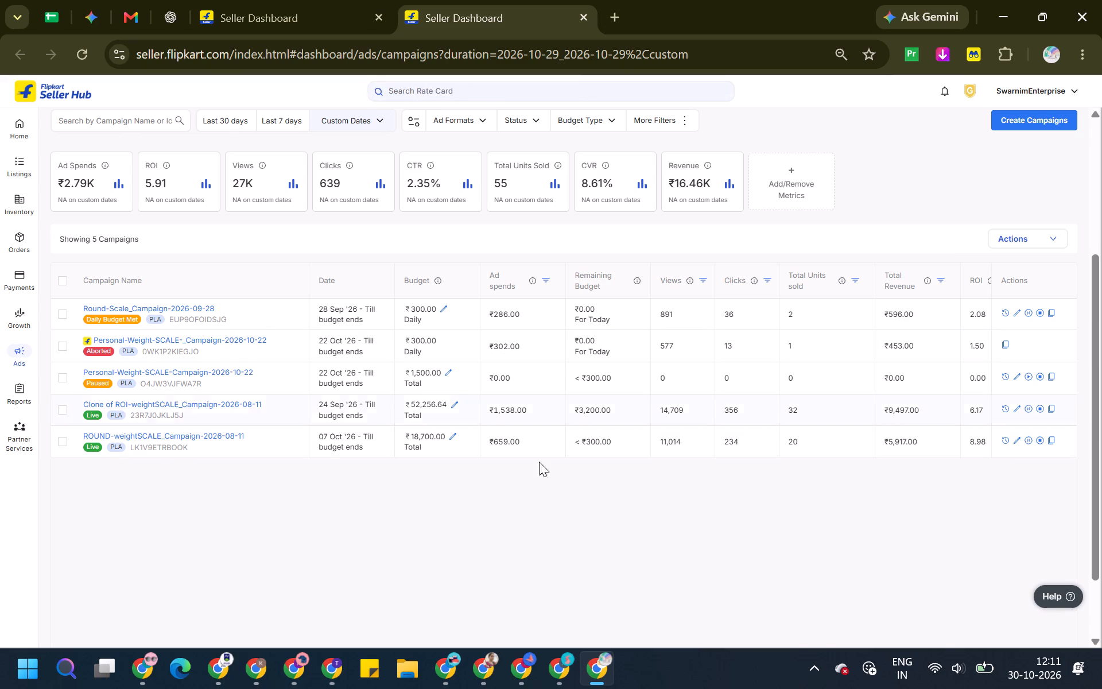
Reload the SwarnimEnterprise campaign list twice and examine each campaign's status, remaining budget and performance for 29 October 2026.
key(ctrl+r)
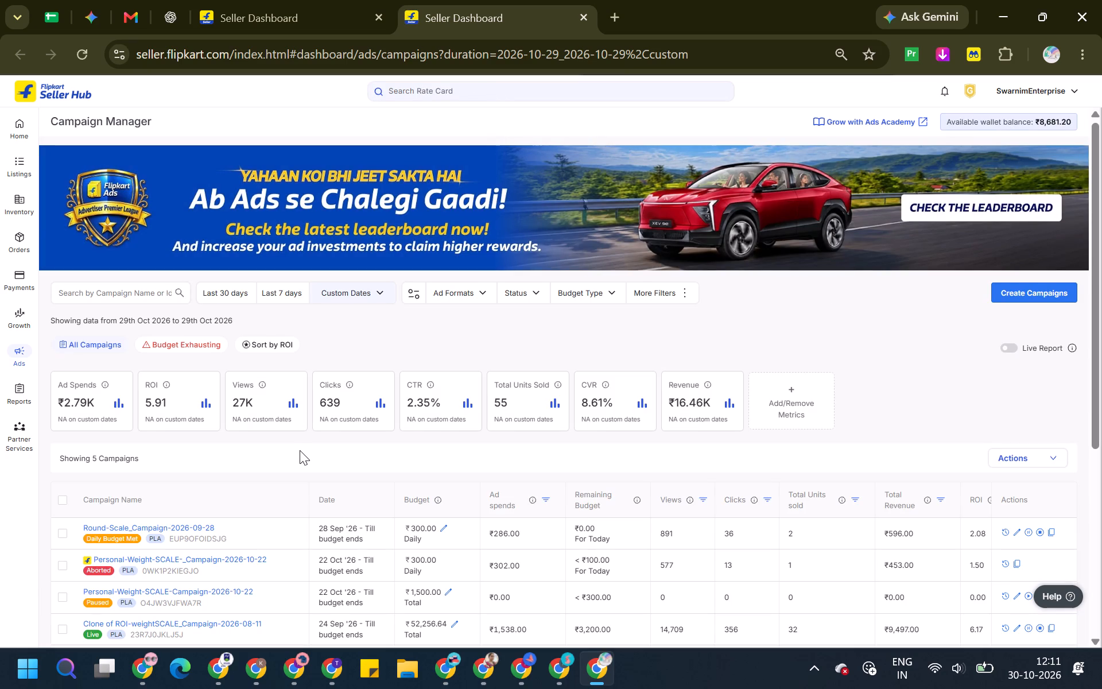
scroll(415, 322, down, 3)
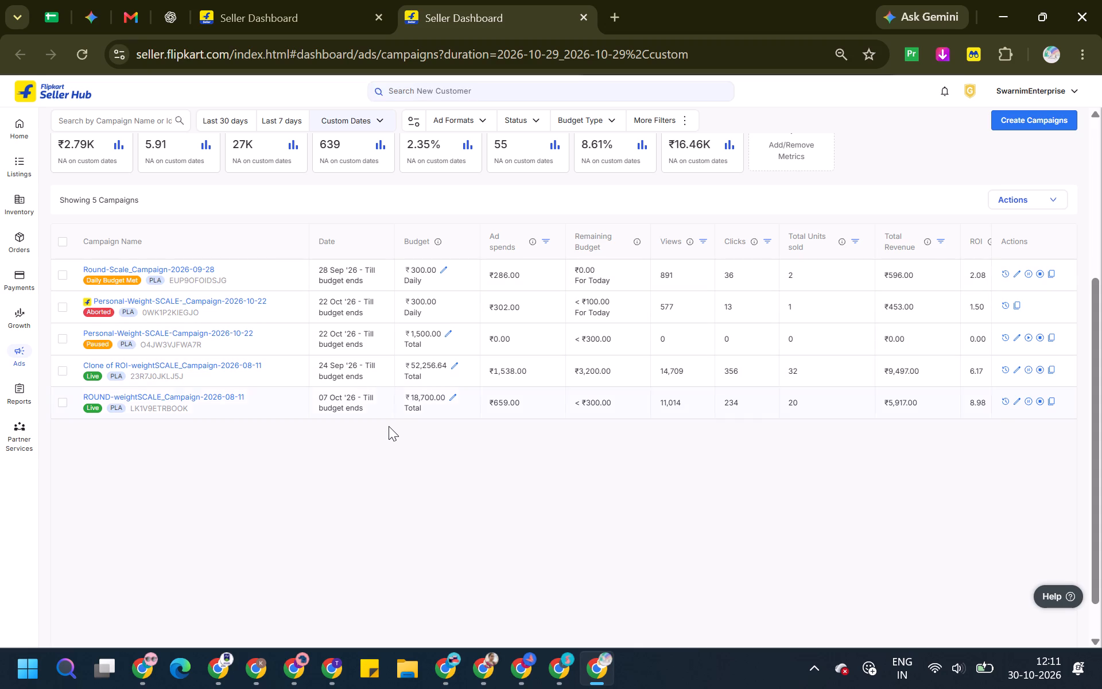
key(ctrl+r)
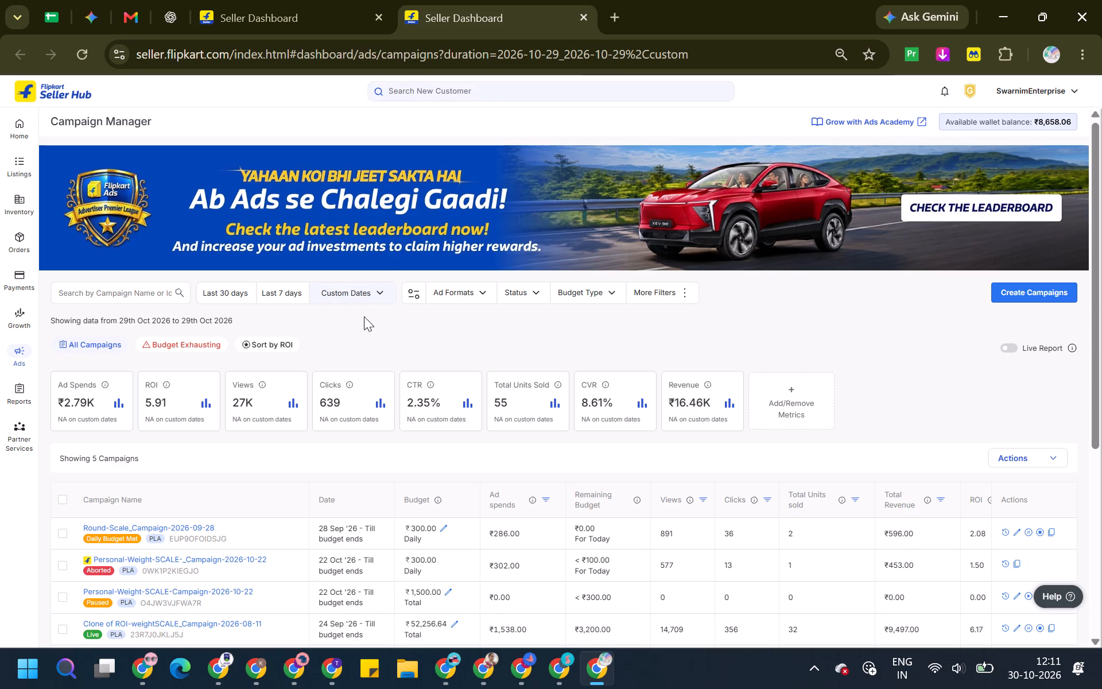
scroll(364, 316, down, 3)
scroll(364, 316, up, 3)
scroll(364, 316, down, 2)
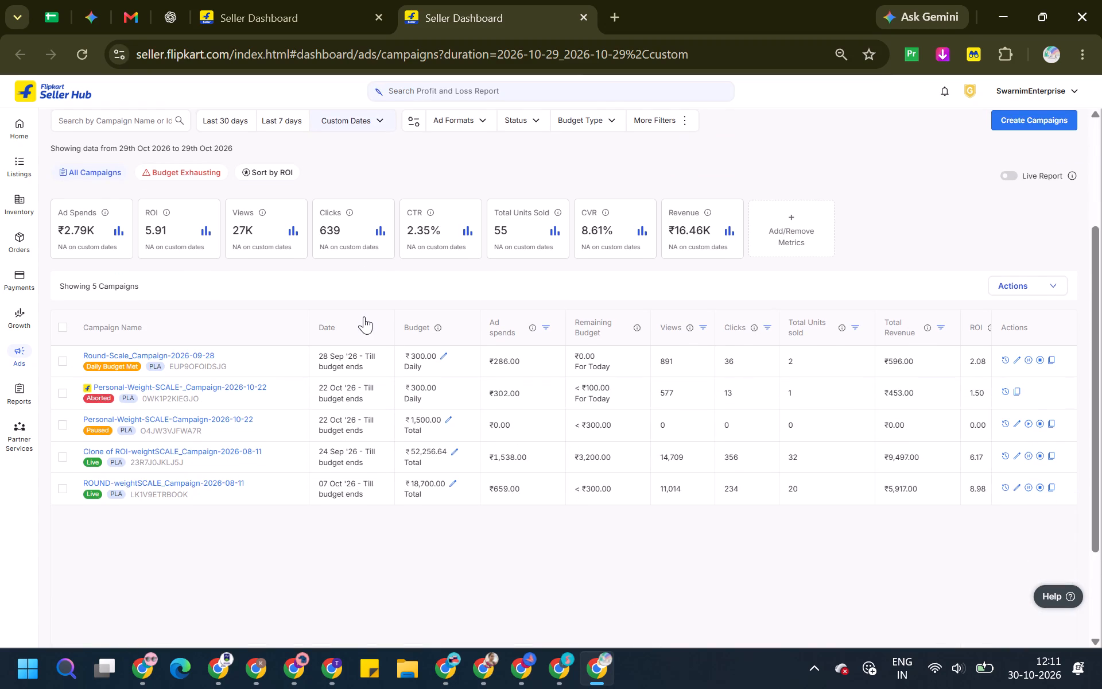
Filter the SwarnimEnterprise campaigns to the custom date range 28 October 2026 to 28 October 2026.
scroll(360, 295, up, 1)
click(382, 215)
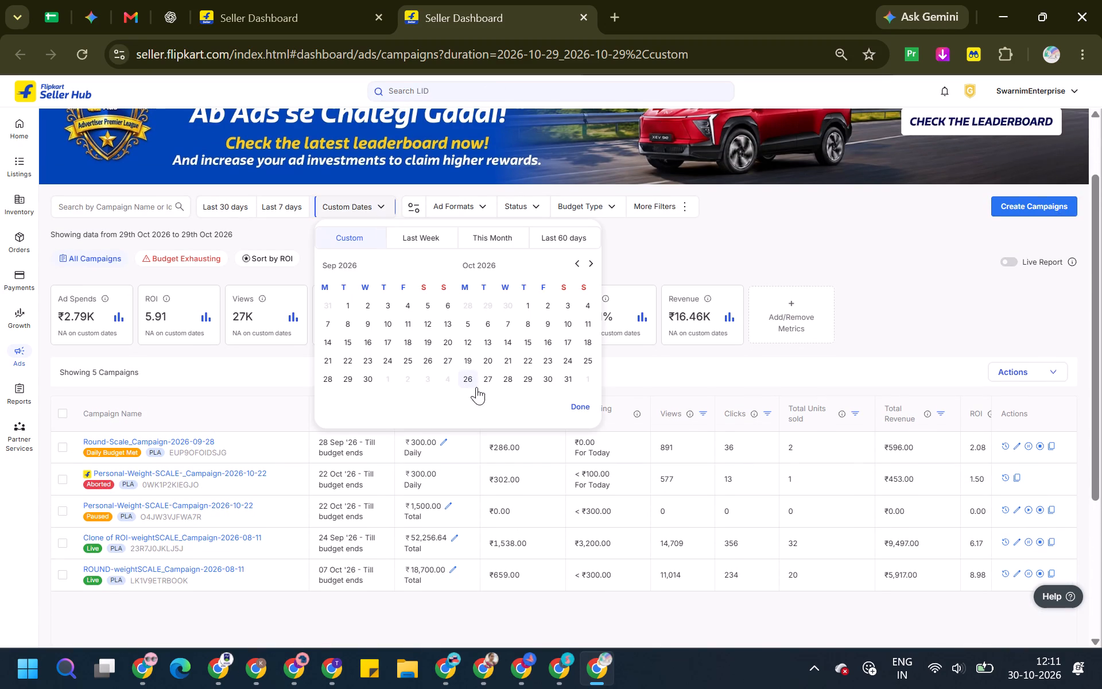
click(512, 386)
click(512, 386)
click(579, 409)
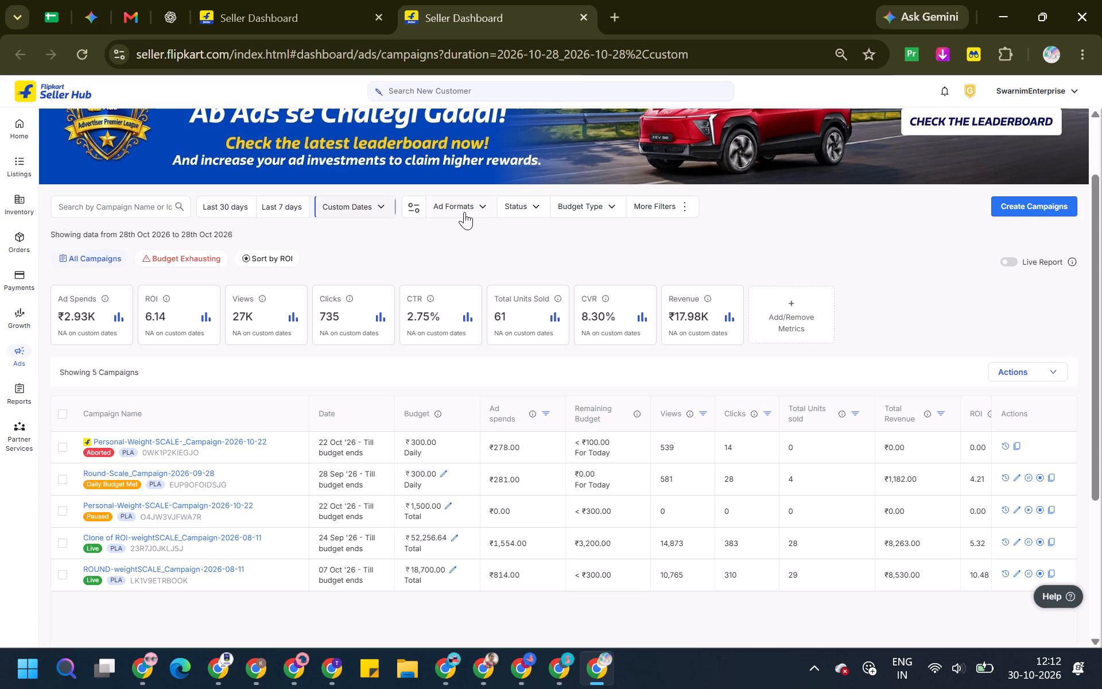
Set the SwarnimEnterprise campaigns' custom date range to 29 October 2026 only and review the campaign list.
click(370, 210)
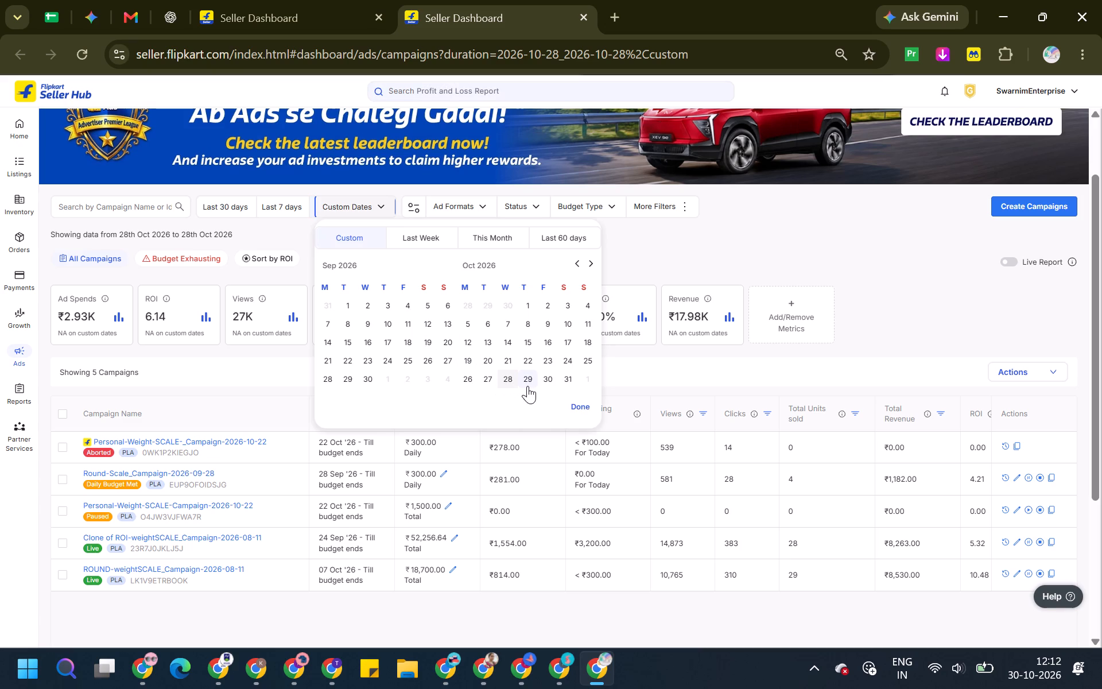
double_click(527, 386)
click(572, 412)
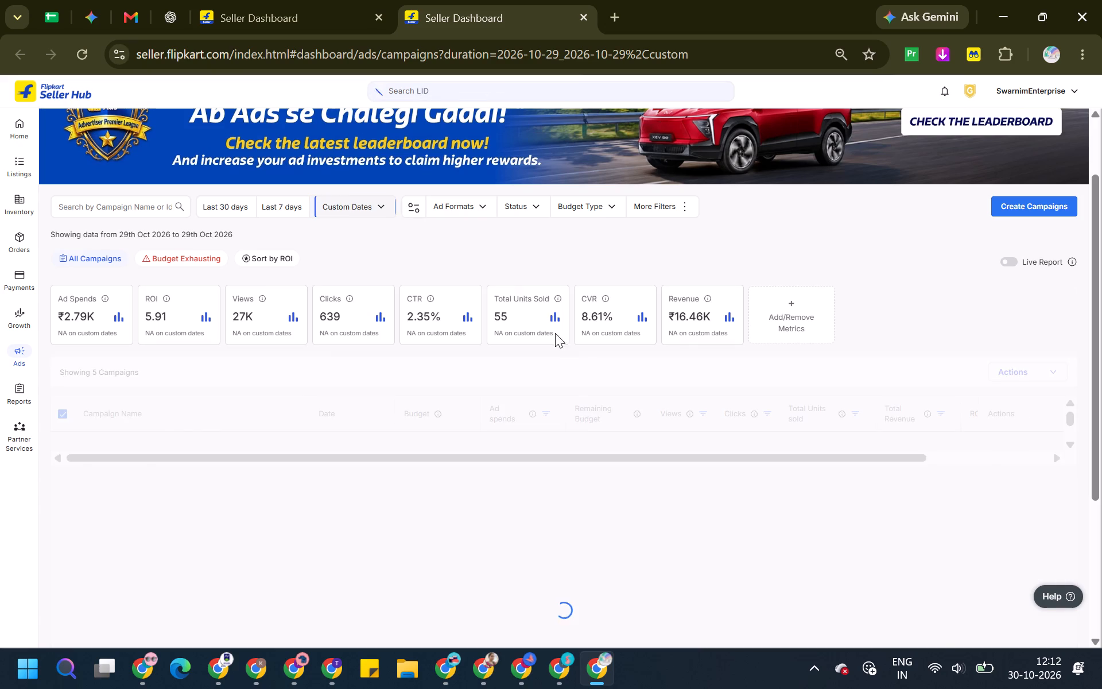
scroll(540, 281, down, 1)
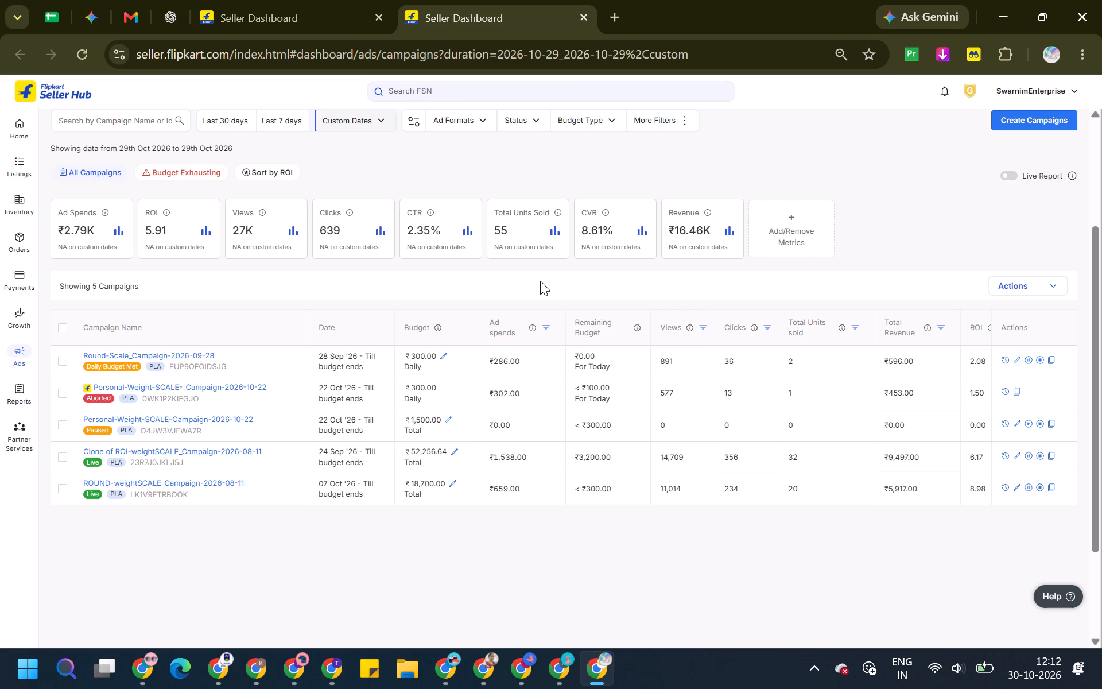
Switch to the ROHANCART seller account's window, dismiss the weekly business brief, and open the Ads page in a new tab.
click(572, 666)
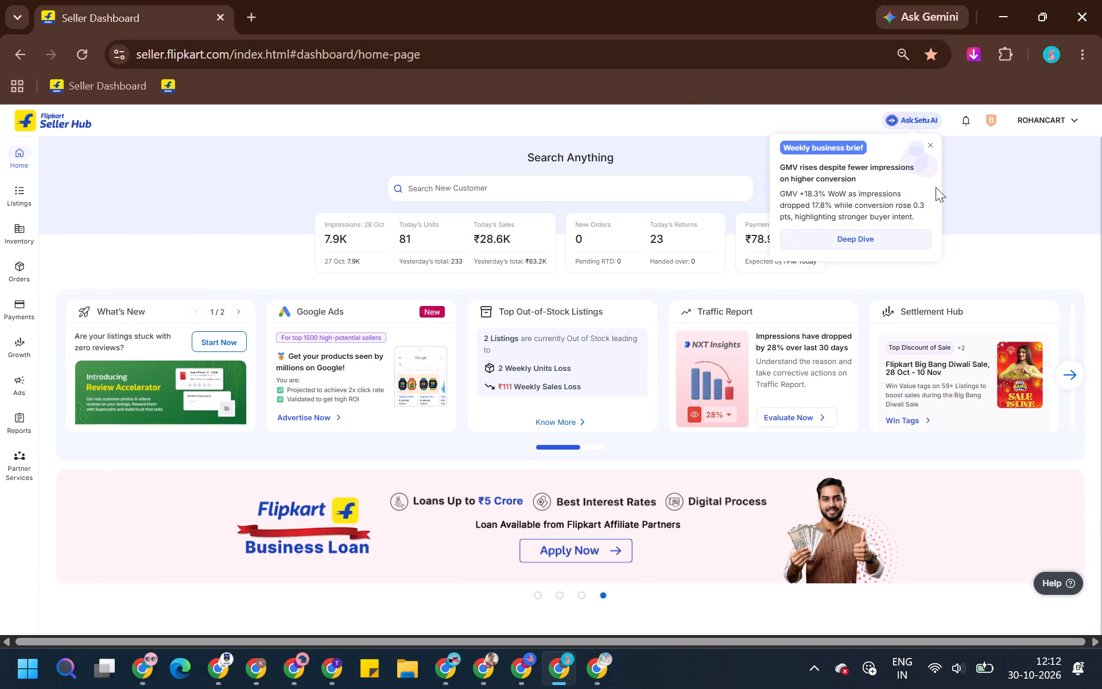
click(932, 140)
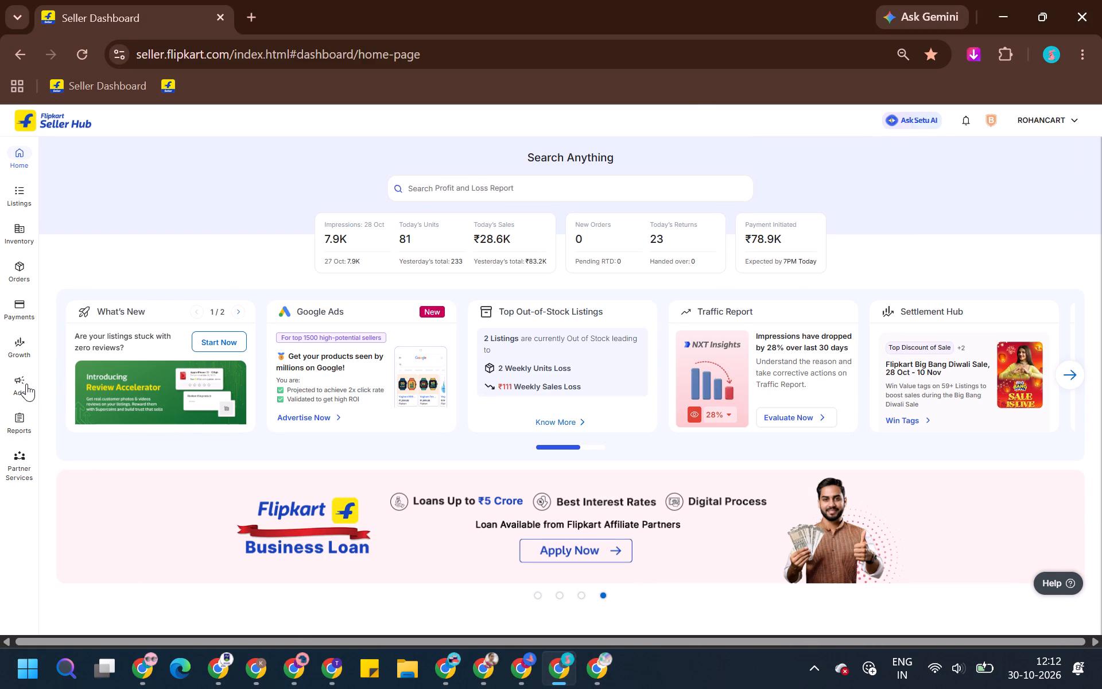
right_click(26, 383)
click(56, 400)
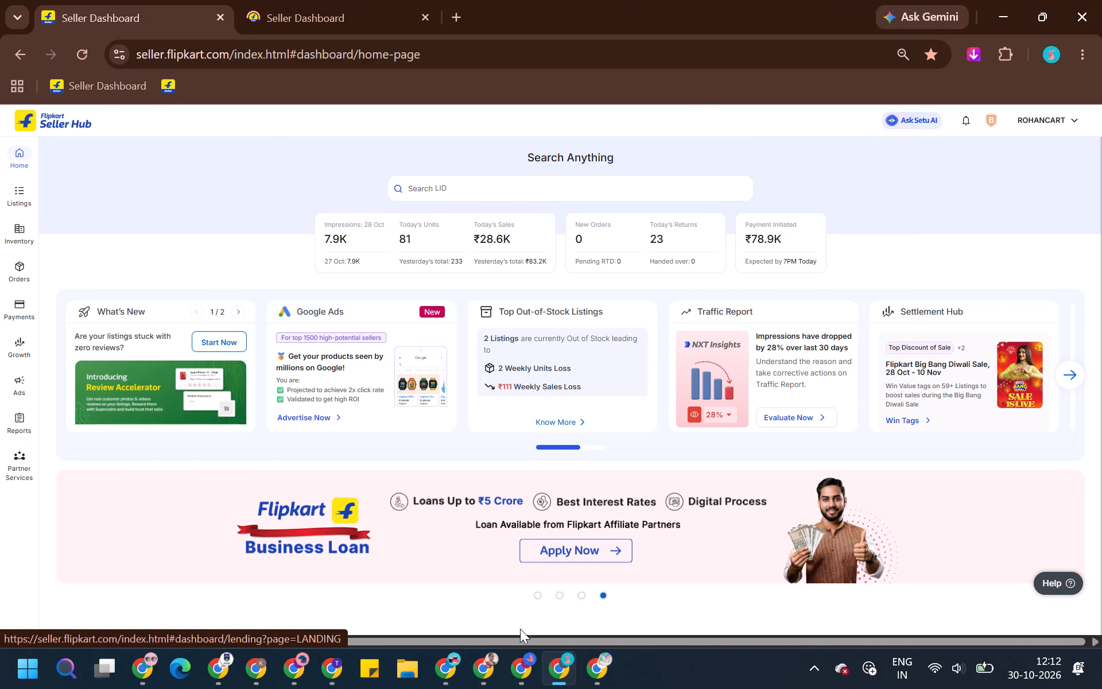
Refresh the home dashboards of both the SwarnimEnterprise and ROHANCART accounts and check their order and sales summaries.
click(591, 667)
click(559, 664)
click(602, 663)
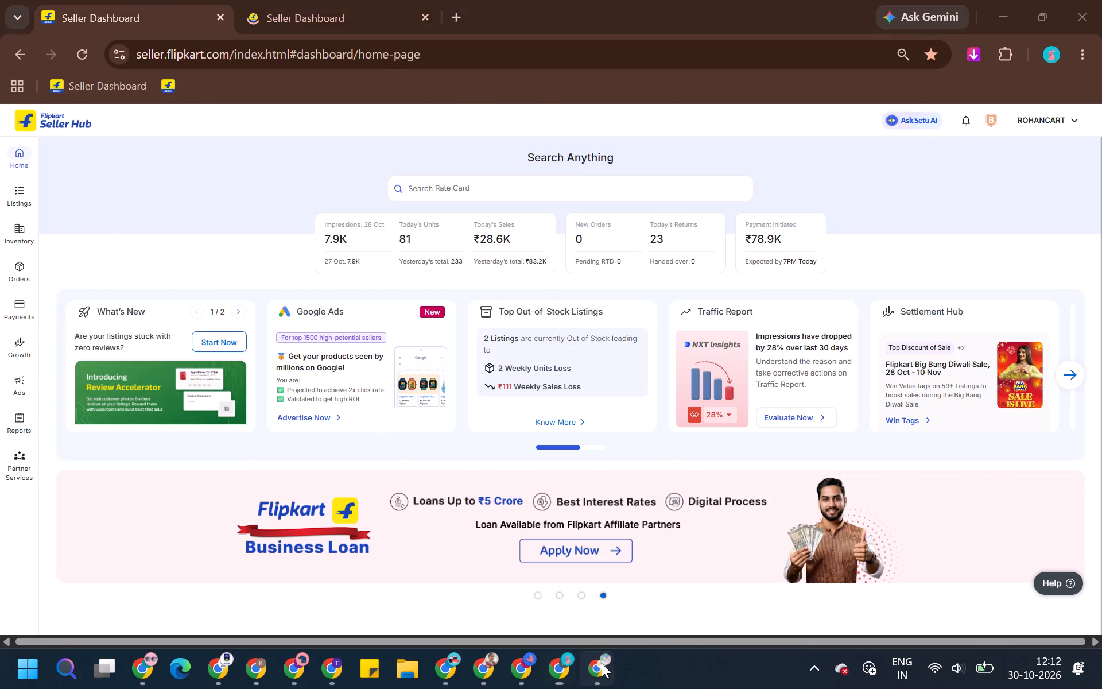
click(262, 0)
key(ctrl+r)
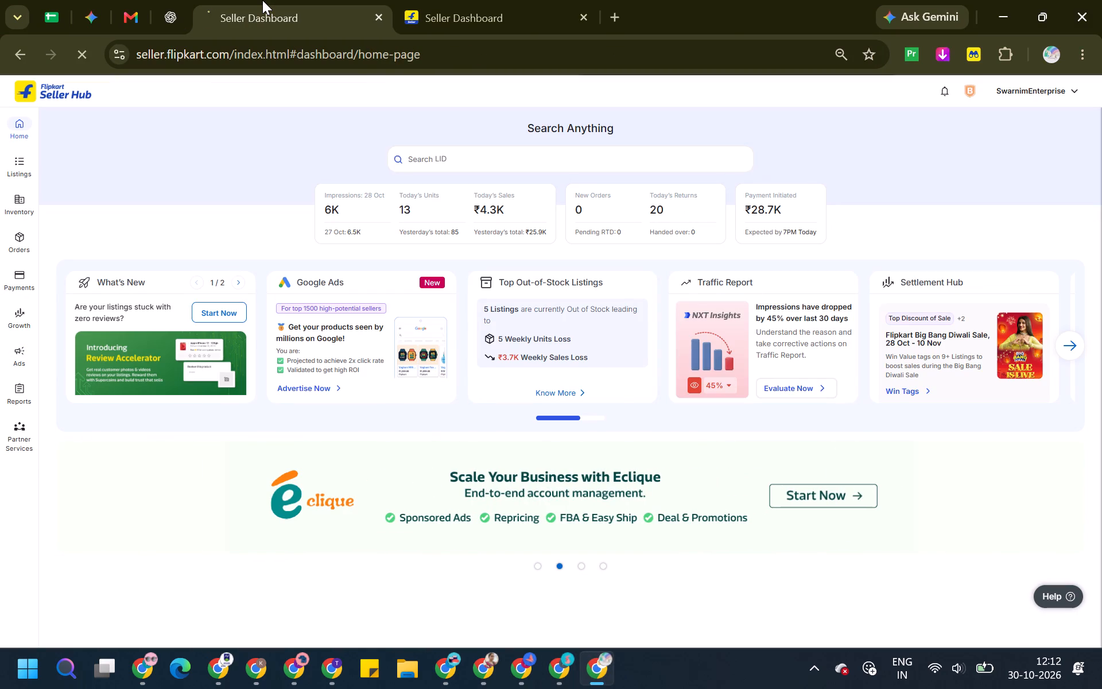
key(alt+Tab)
key(ctrl+r)
key(alt+Tab)
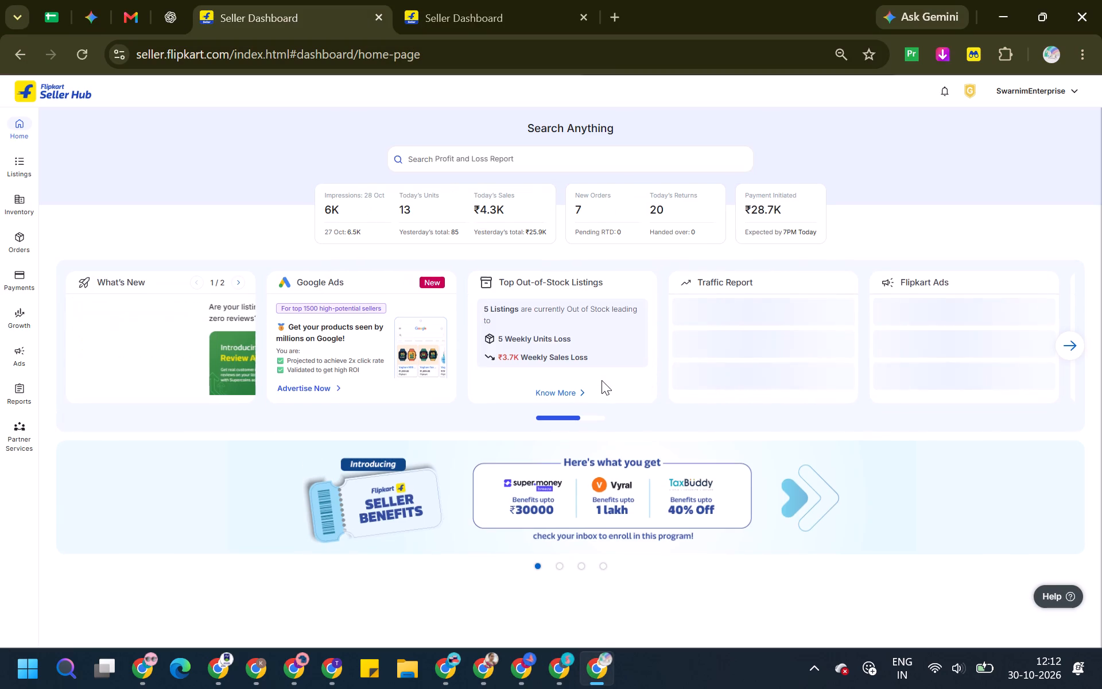
key(alt+Tab)
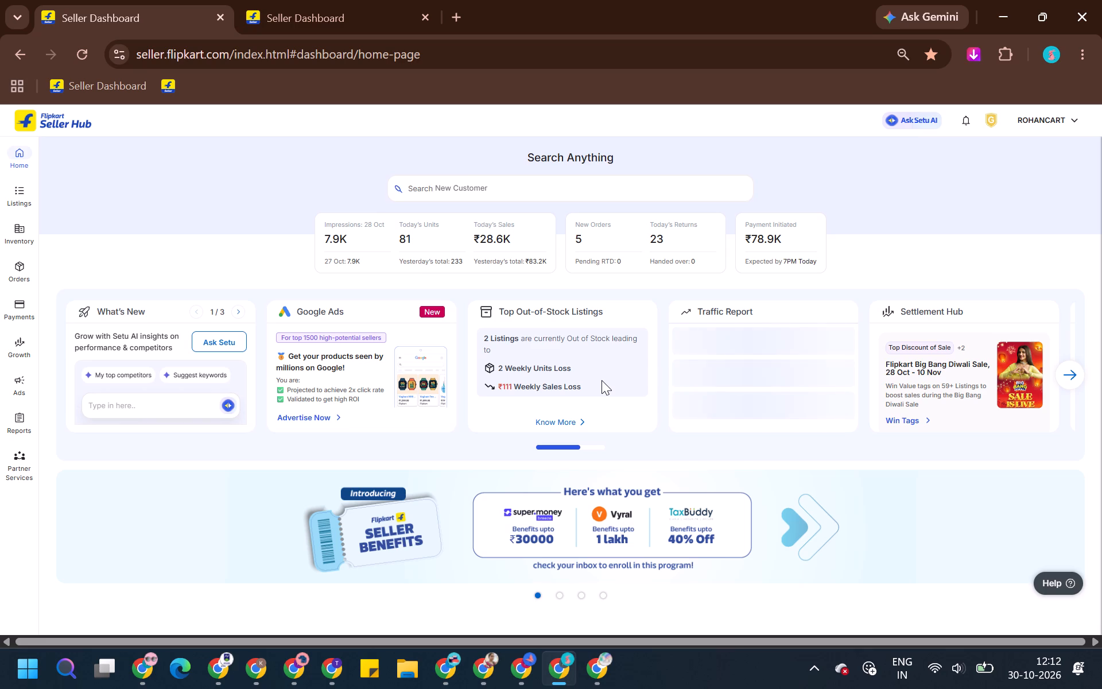
In ROHANCART's Ads tab, filter the campaigns to the custom date range 28 October 2026 to 28 October 2026.
click(312, 7)
key(alt+Tab)
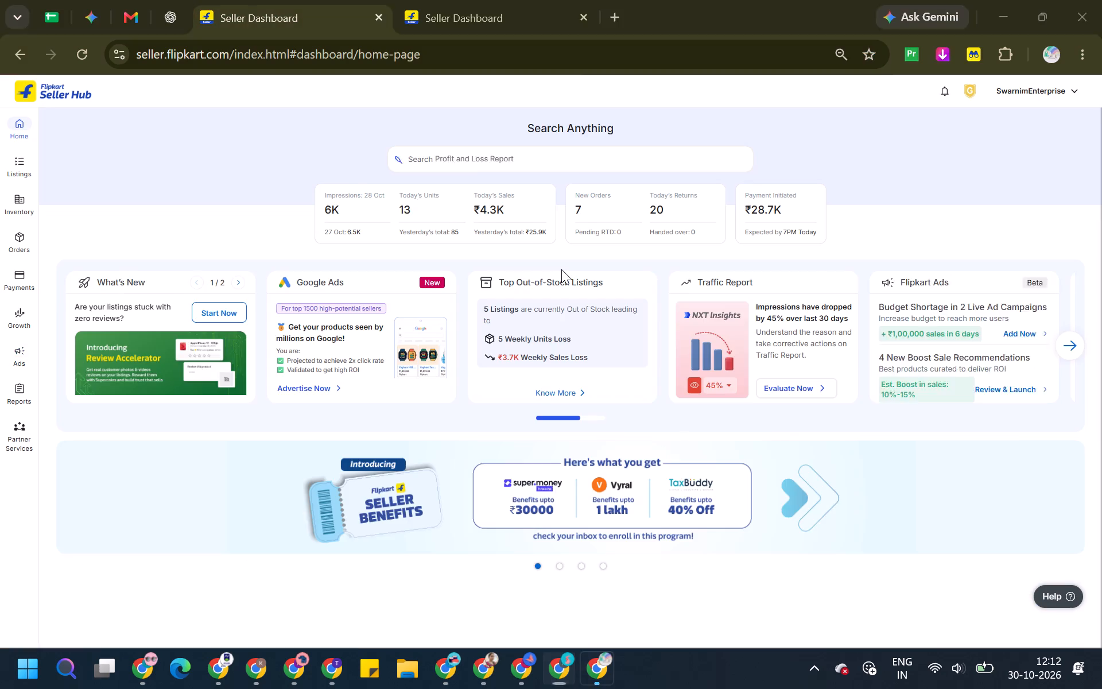
key(alt+Tab)
scroll(561, 269, down, 5)
scroll(452, 276, down, 1)
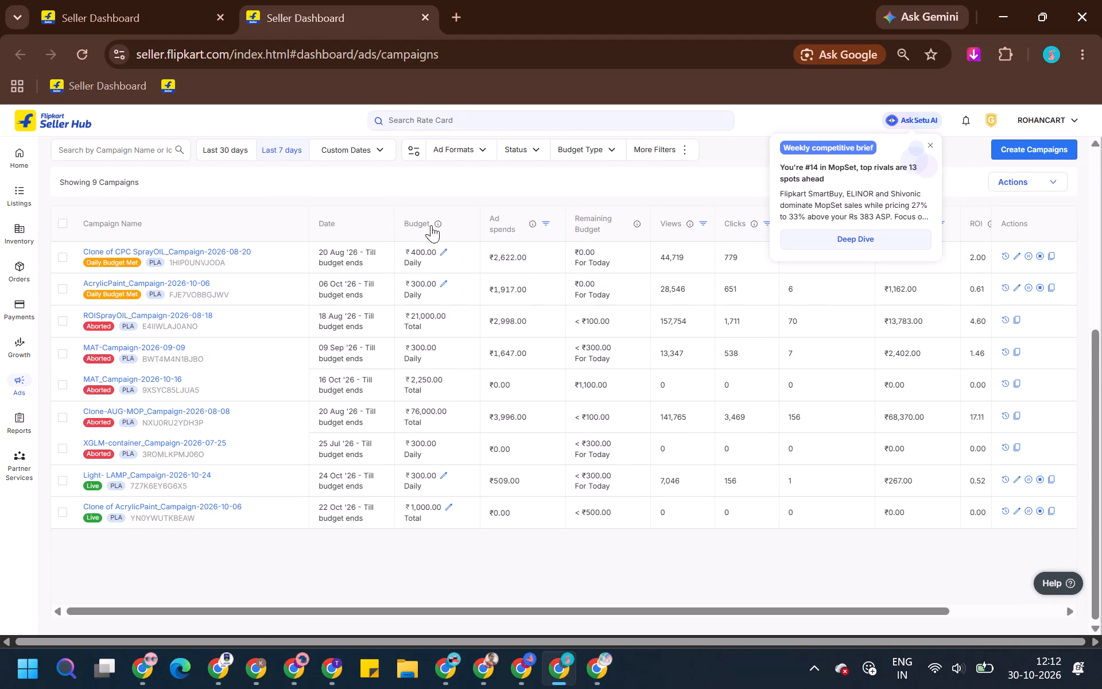
click(375, 150)
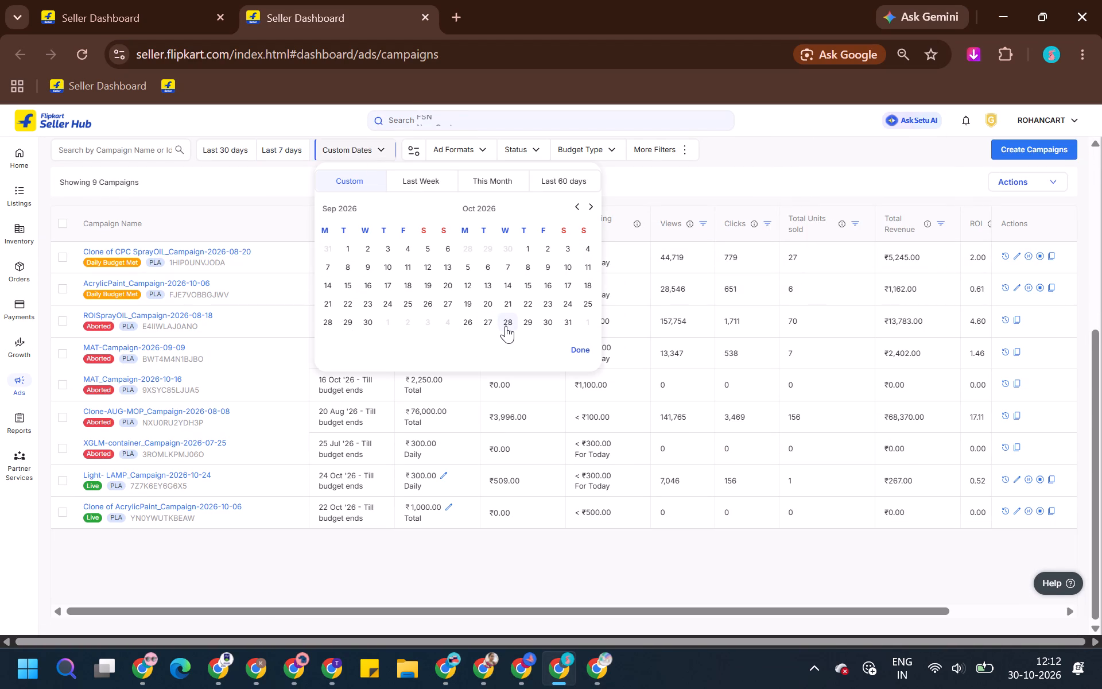
double_click(506, 326)
click(591, 353)
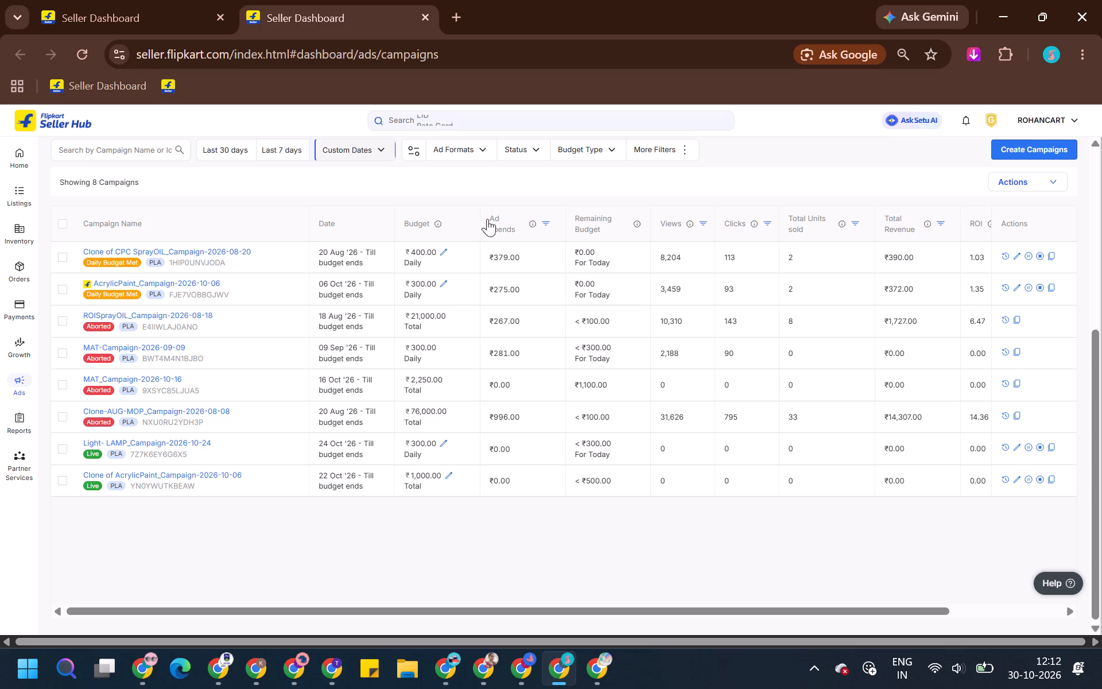
Set ROHANCART's campaign date range to 29 October 2026 only and review the summary metrics and campaign list.
click(386, 148)
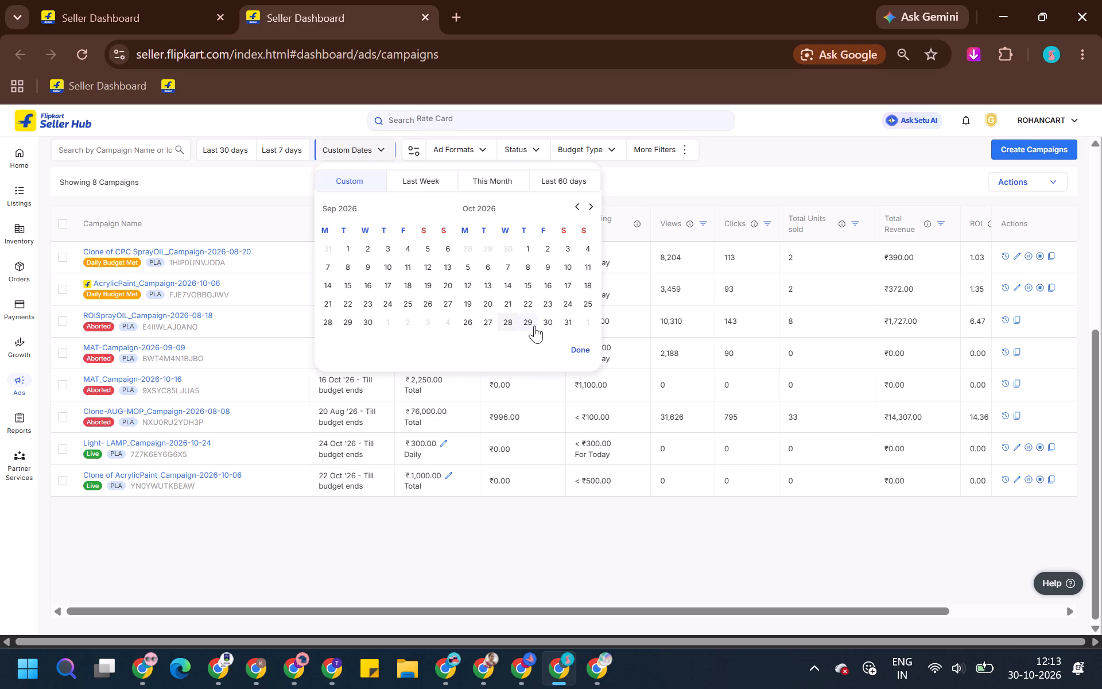
click(534, 326)
click(531, 323)
click(570, 352)
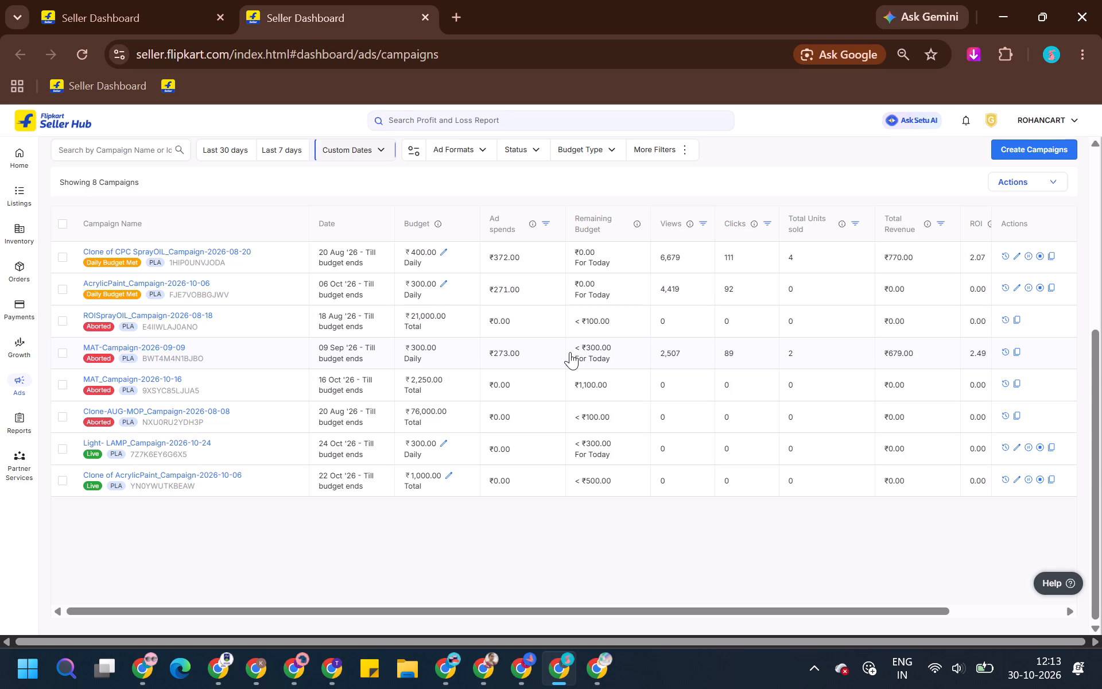
scroll(478, 210, up, 2)
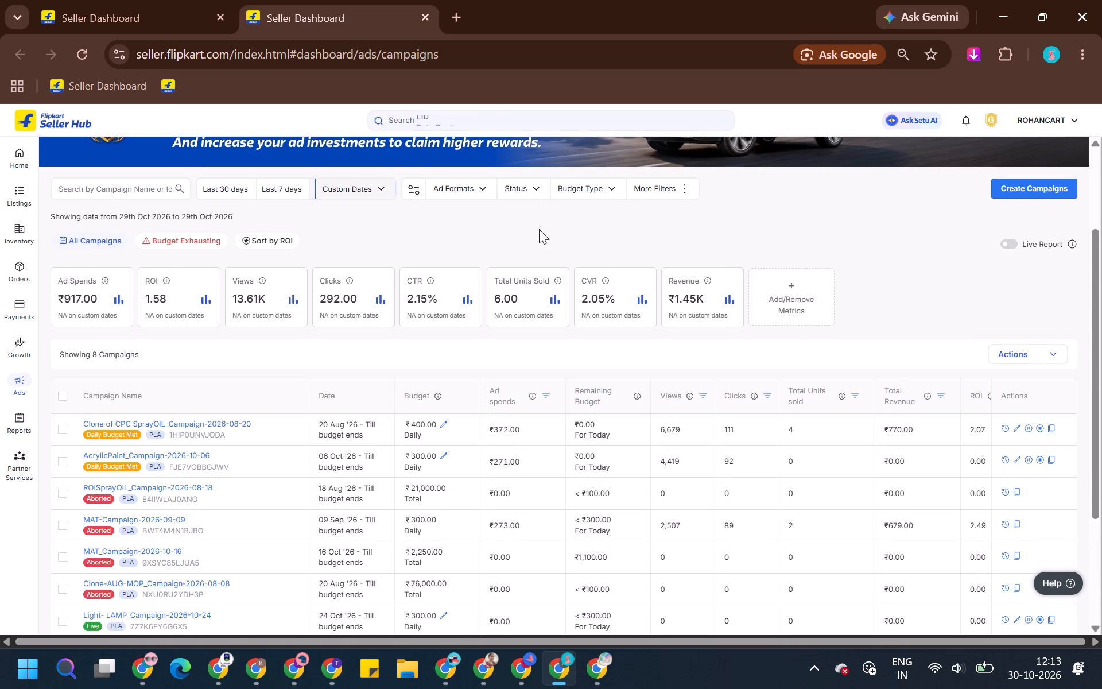
scroll(539, 230, down, 1)
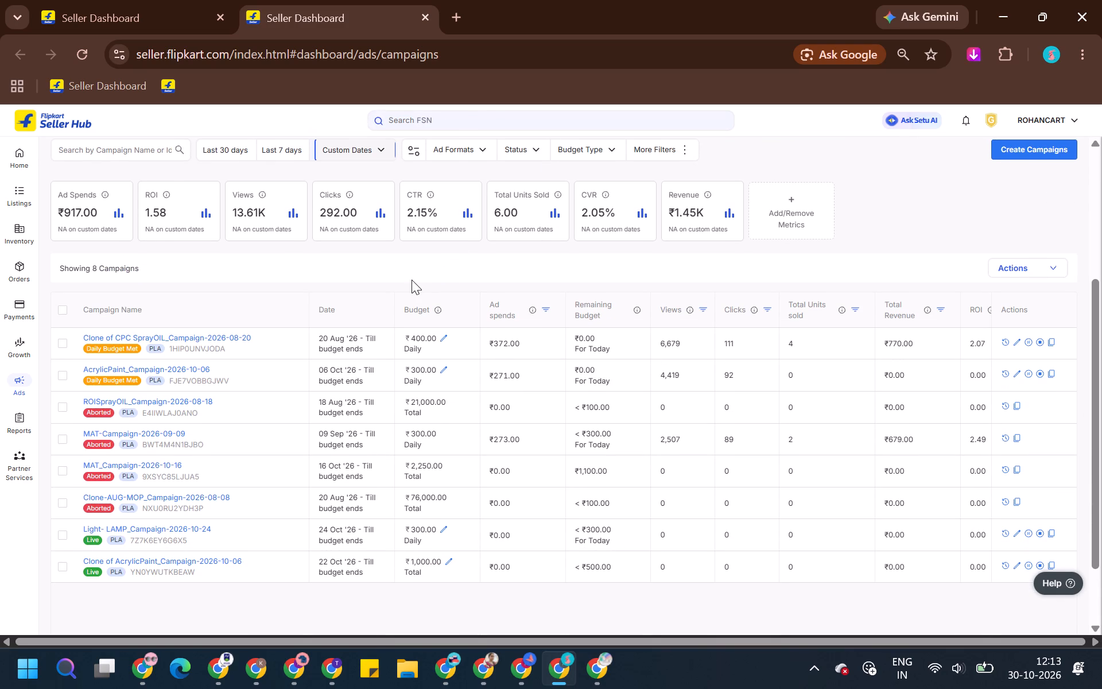
scroll(402, 266, down, 2)
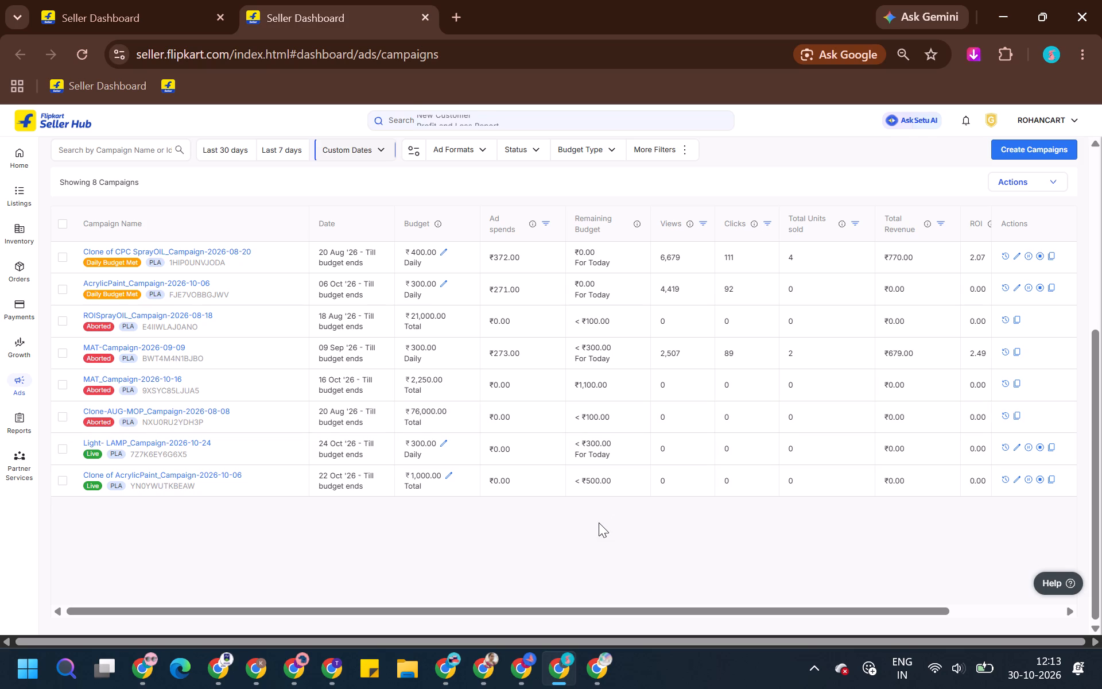
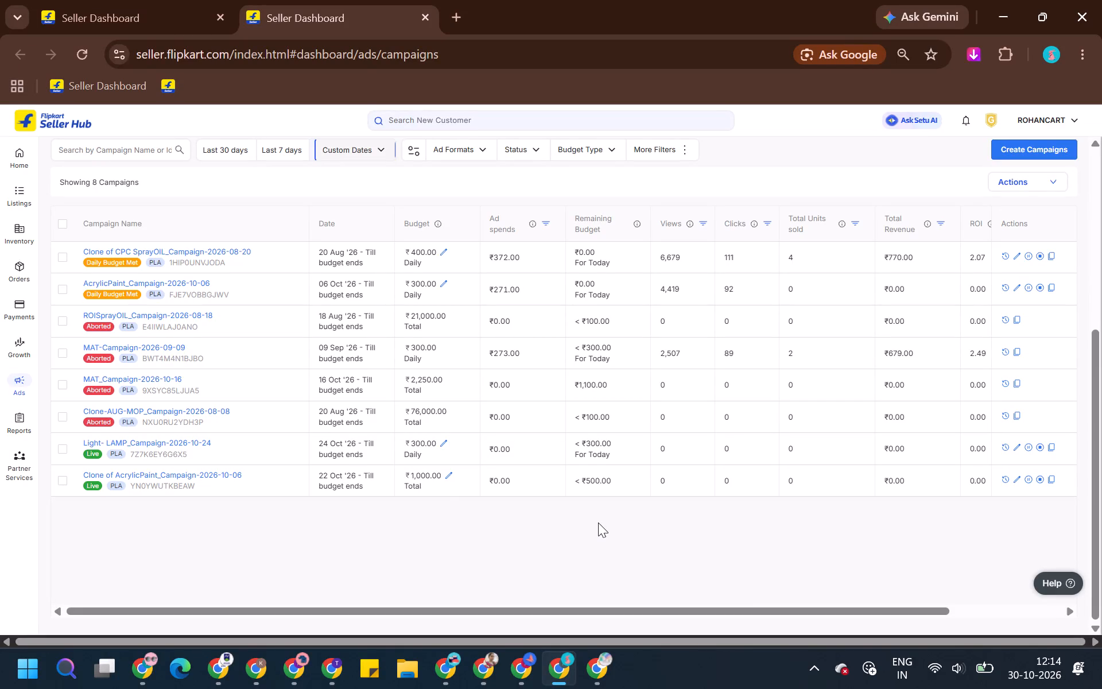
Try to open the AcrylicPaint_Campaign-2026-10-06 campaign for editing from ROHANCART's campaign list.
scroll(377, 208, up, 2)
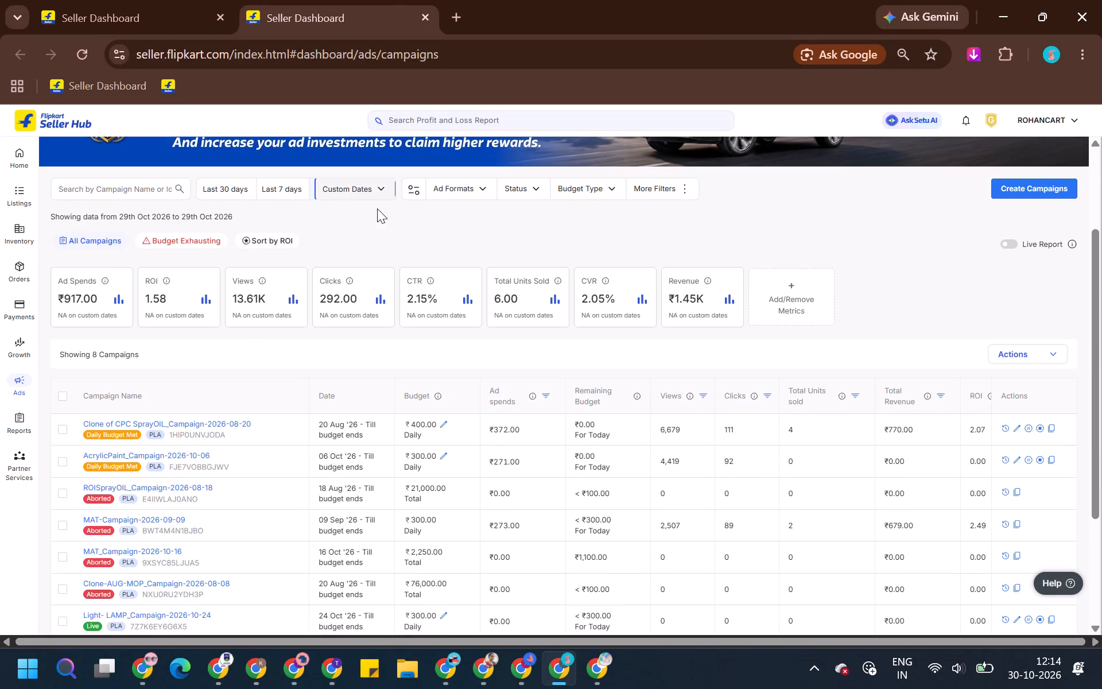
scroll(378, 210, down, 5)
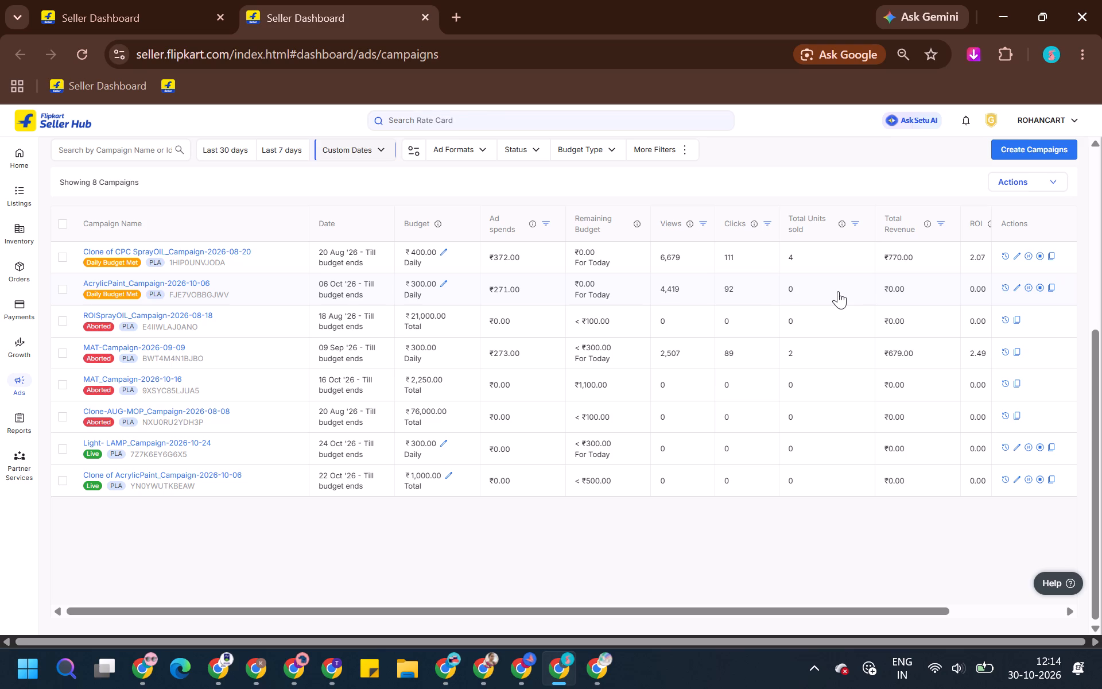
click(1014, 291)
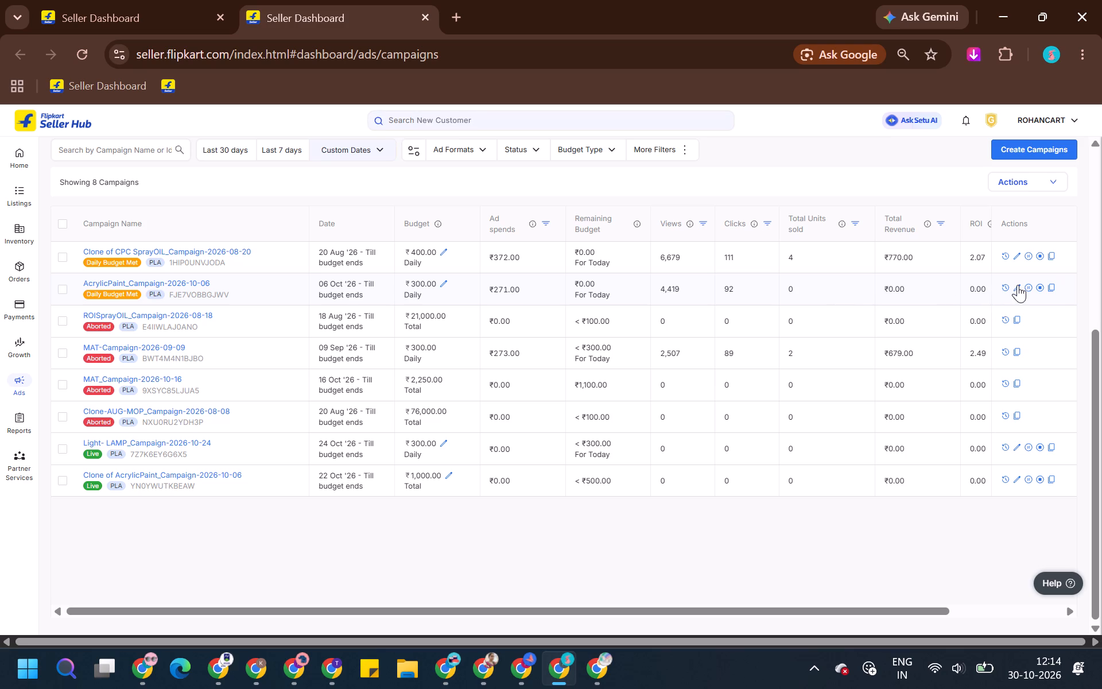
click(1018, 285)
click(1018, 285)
Reload ROHANCART's Campaign Manager and review the last 7 days' summary metrics and each campaign's spend, budget, revenue and ROI.
key(ctrl+r)
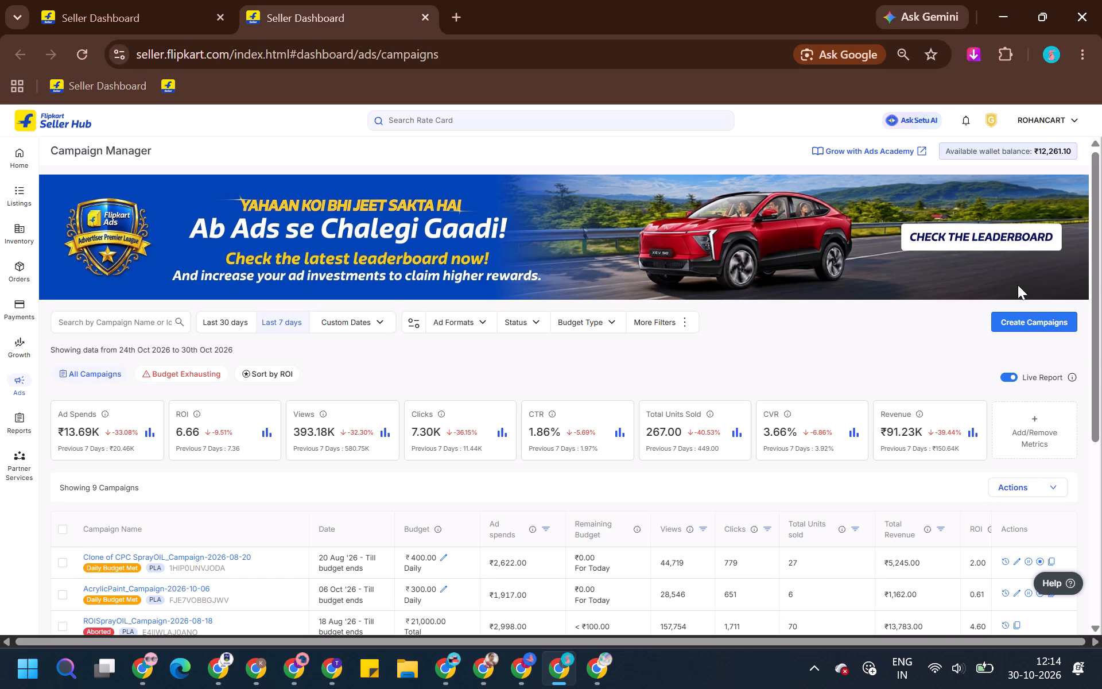
scroll(736, 204, down, 2)
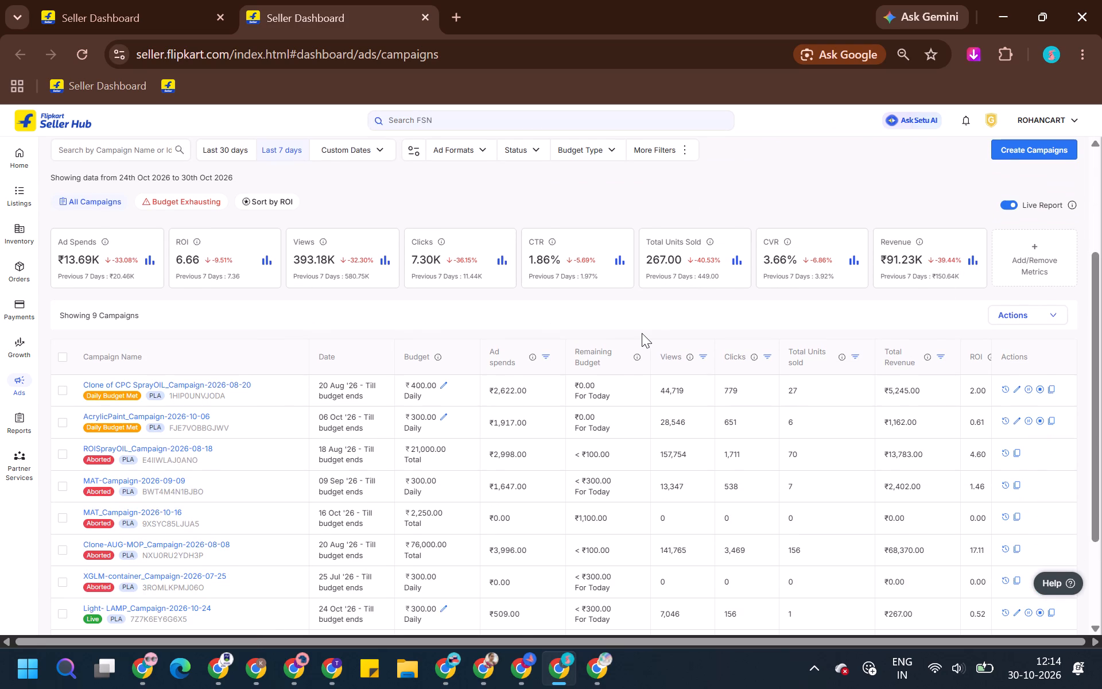
scroll(207, 296, down, 1)
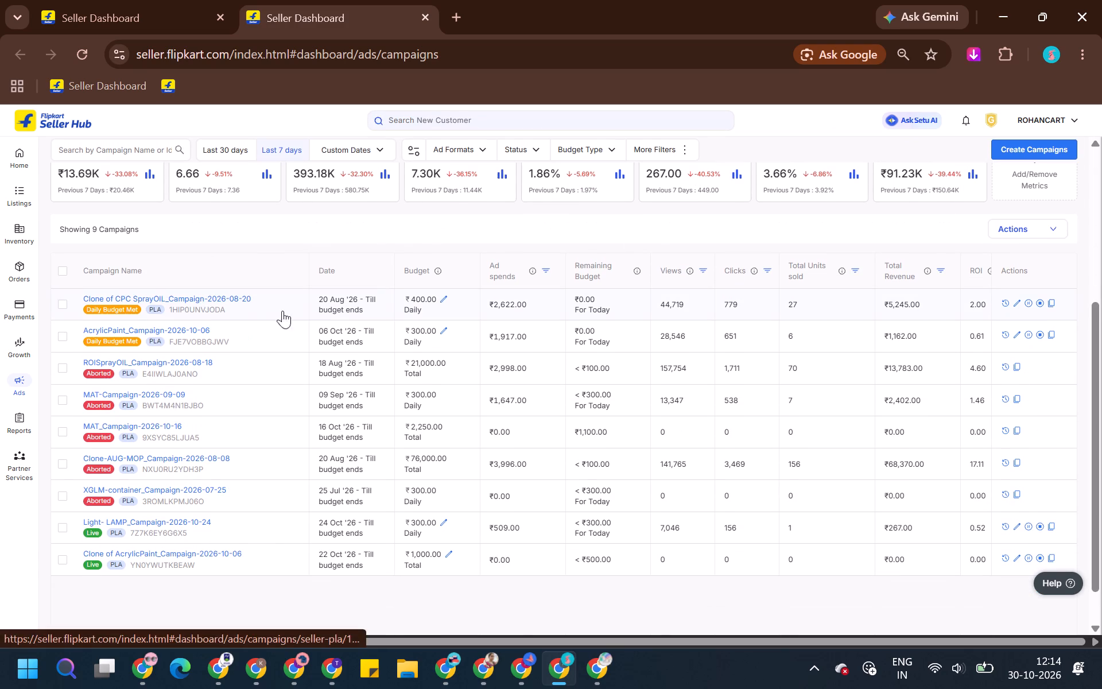
scroll(309, 453, down, 1)
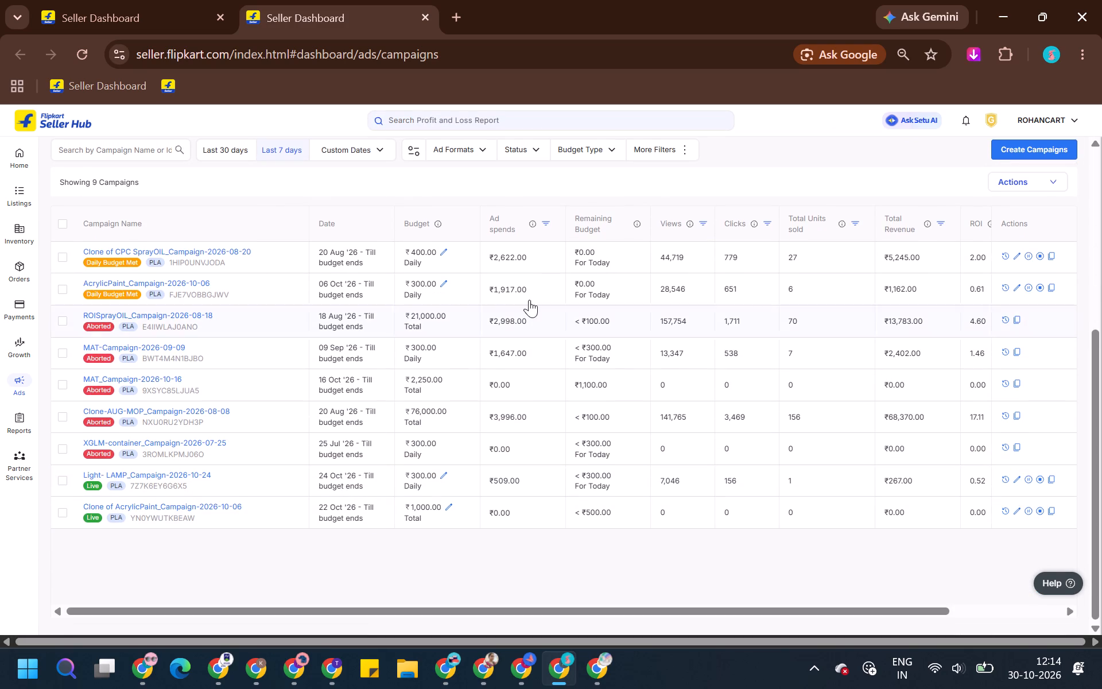
scroll(529, 300, up, 1)
scroll(518, 282, down, 1)
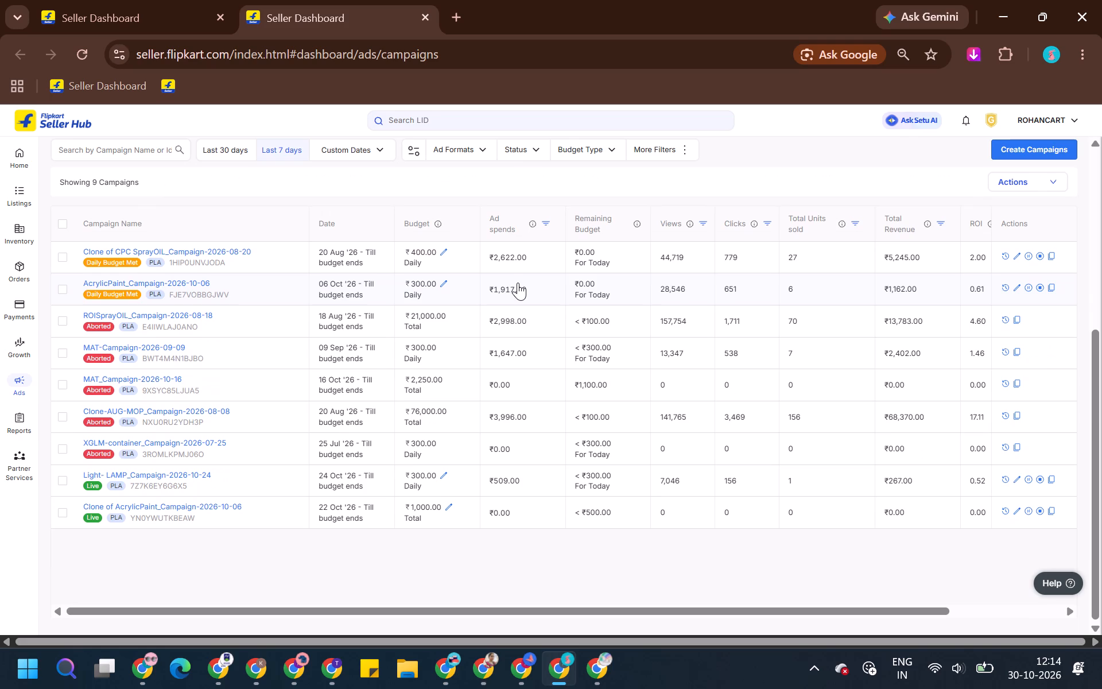
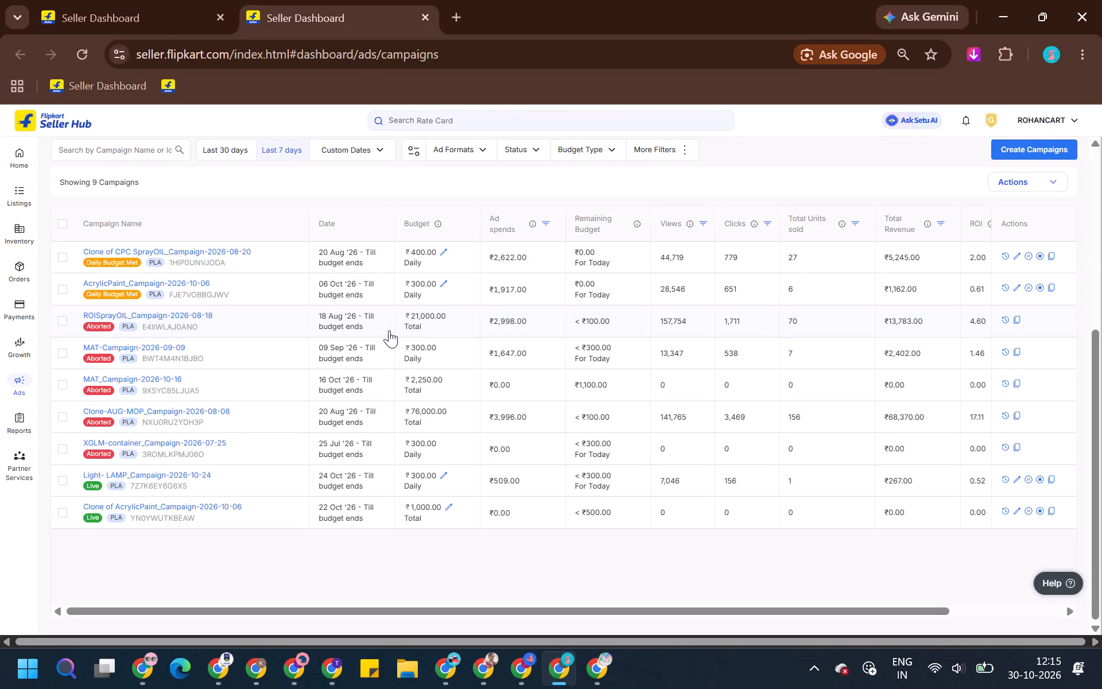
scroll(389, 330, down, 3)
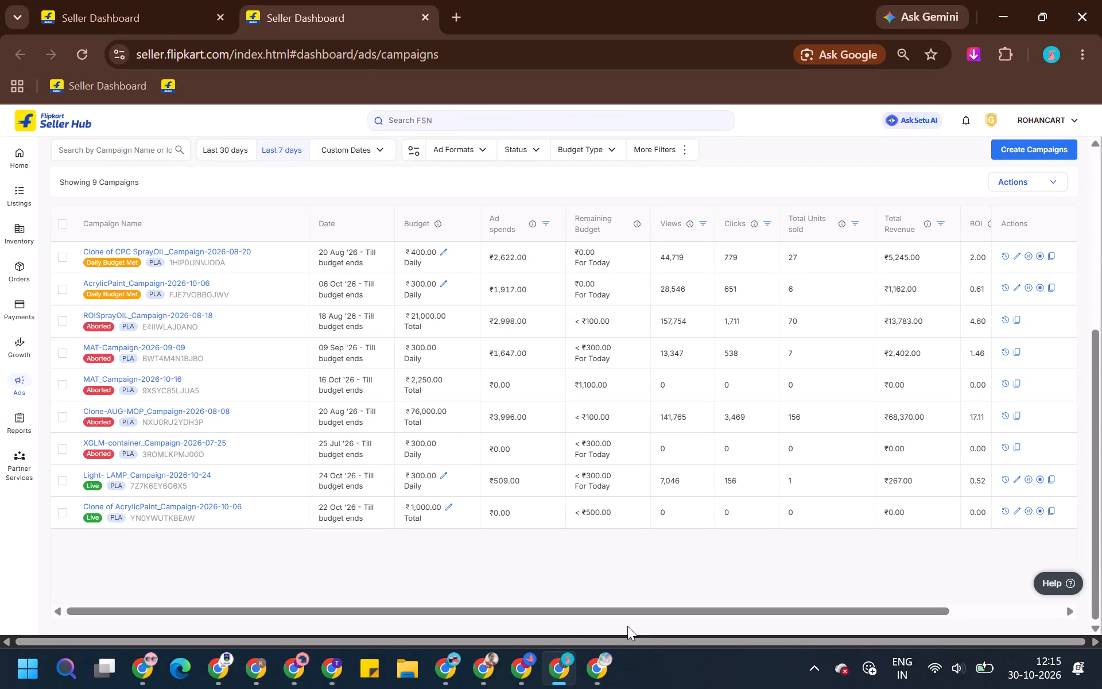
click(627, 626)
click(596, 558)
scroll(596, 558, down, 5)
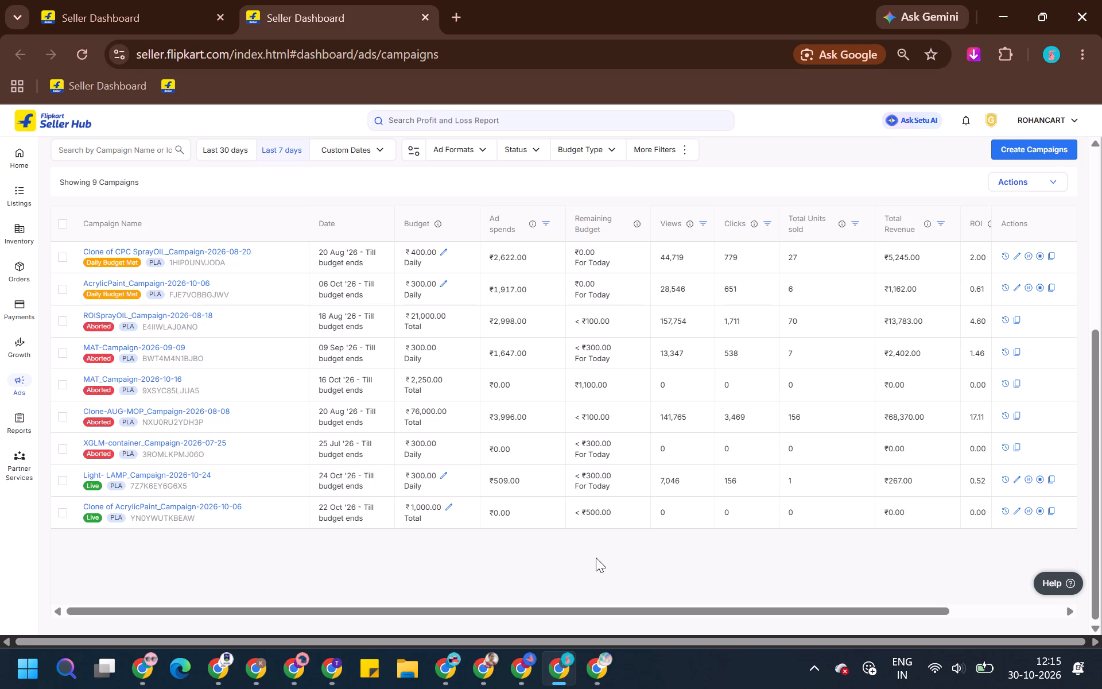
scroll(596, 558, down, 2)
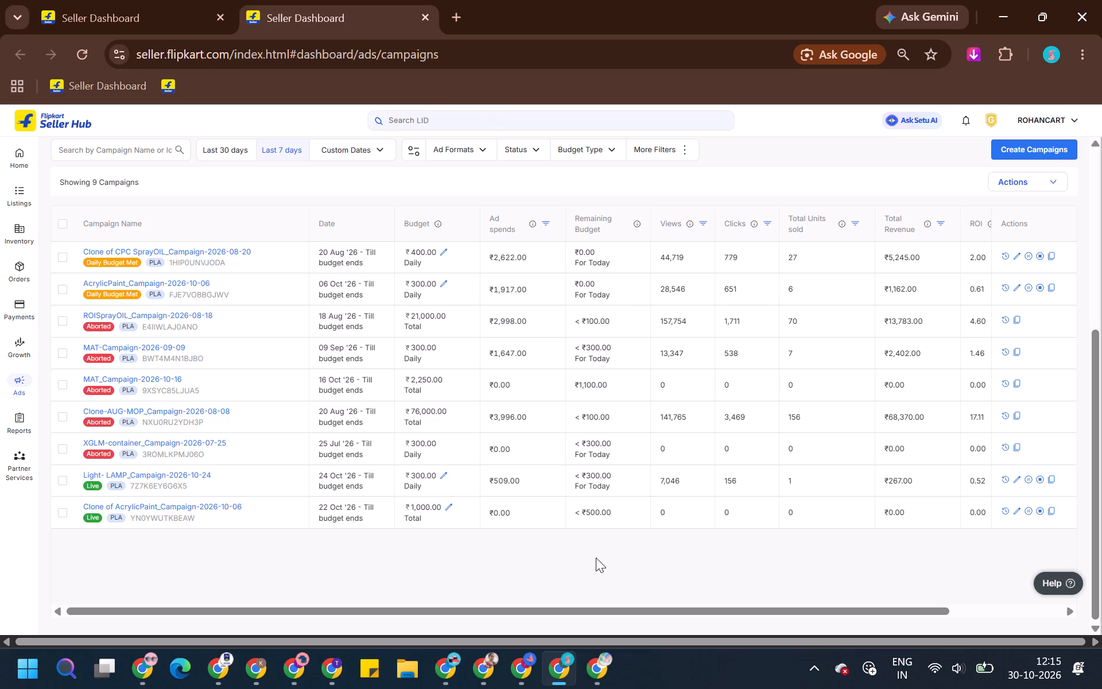
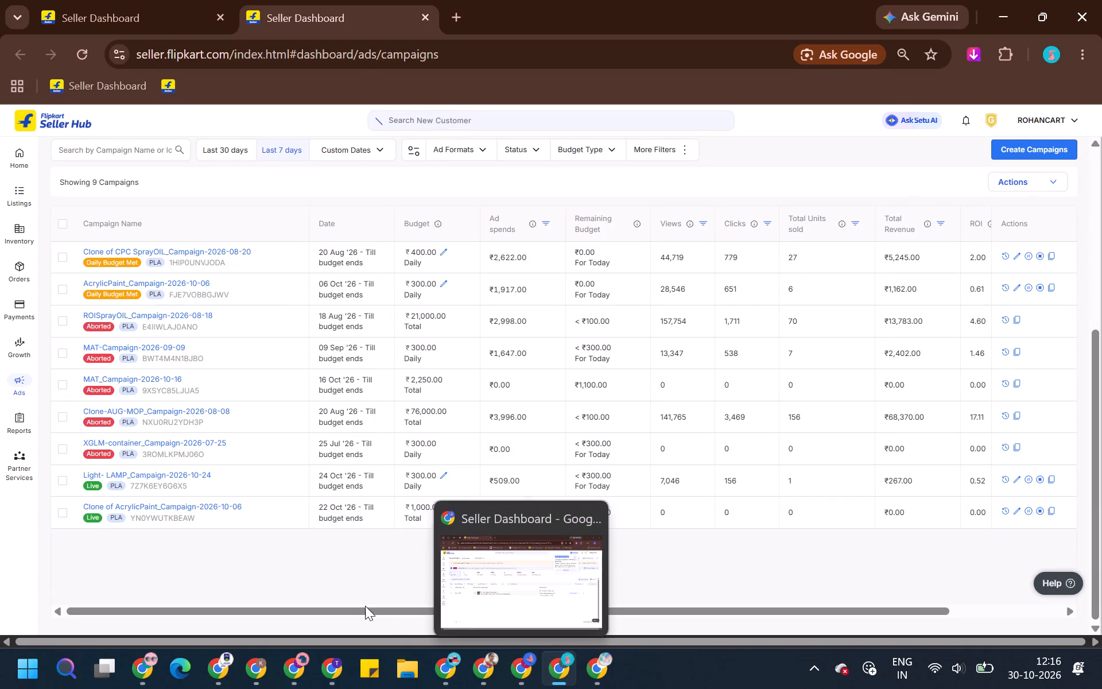
Review the ROHANCART campaign list for the last 7 days, comparing budgets, ad spends, views, clicks, units sold, revenue and ROI.
scroll(387, 620, up, 3)
scroll(387, 620, down, 3)
click(321, 553)
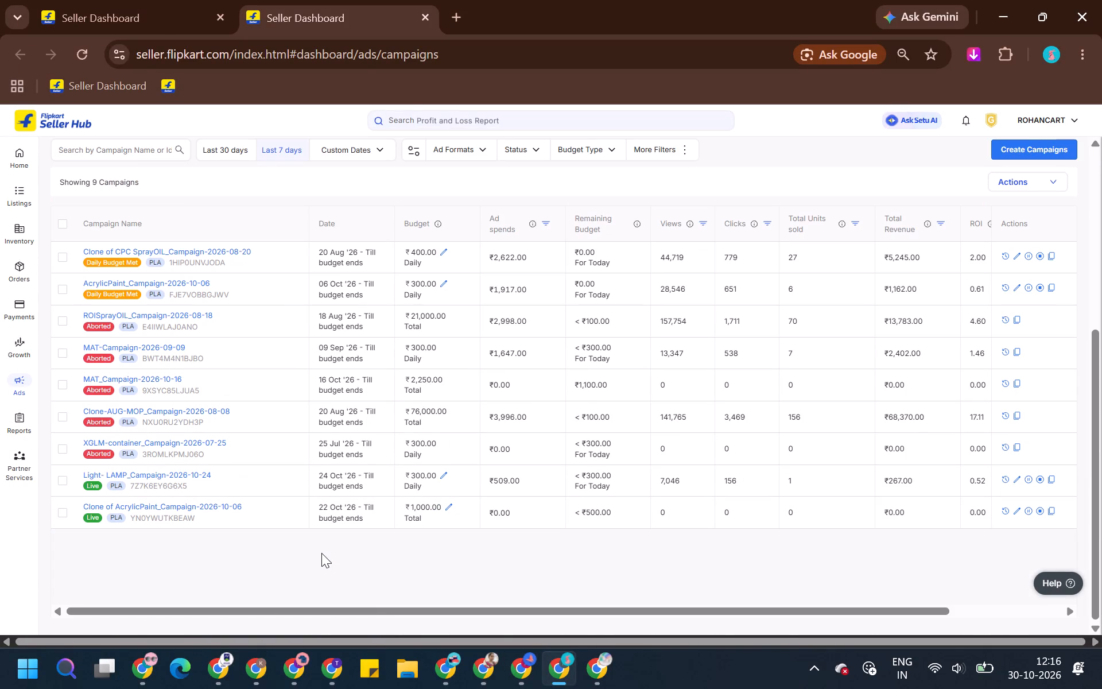
scroll(321, 553, down, 2)
scroll(398, 394, up, 2)
scroll(398, 394, down, 4)
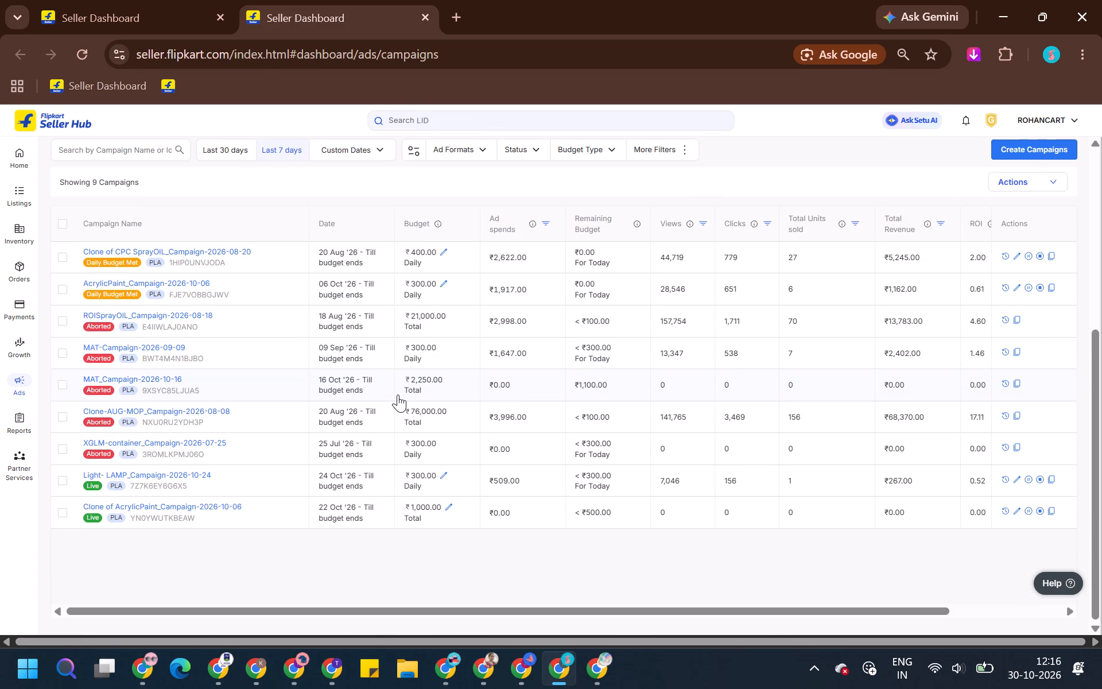
scroll(398, 394, down, 11)
click(437, 559)
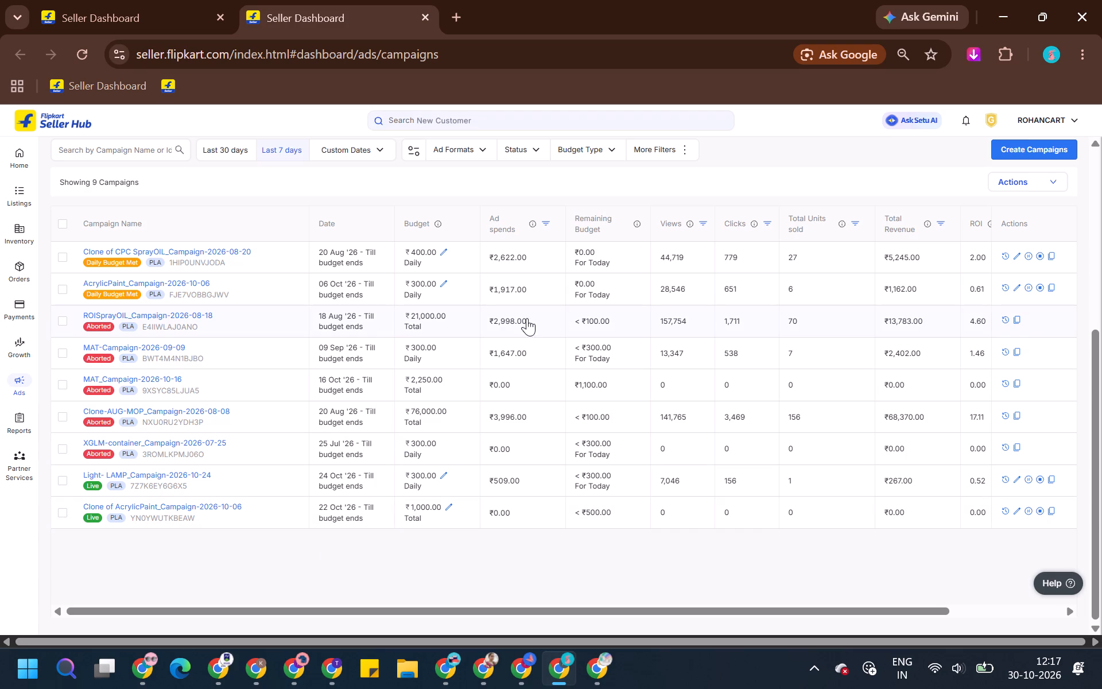
click(354, 188)
scroll(338, 313, down, 1)
click(411, 543)
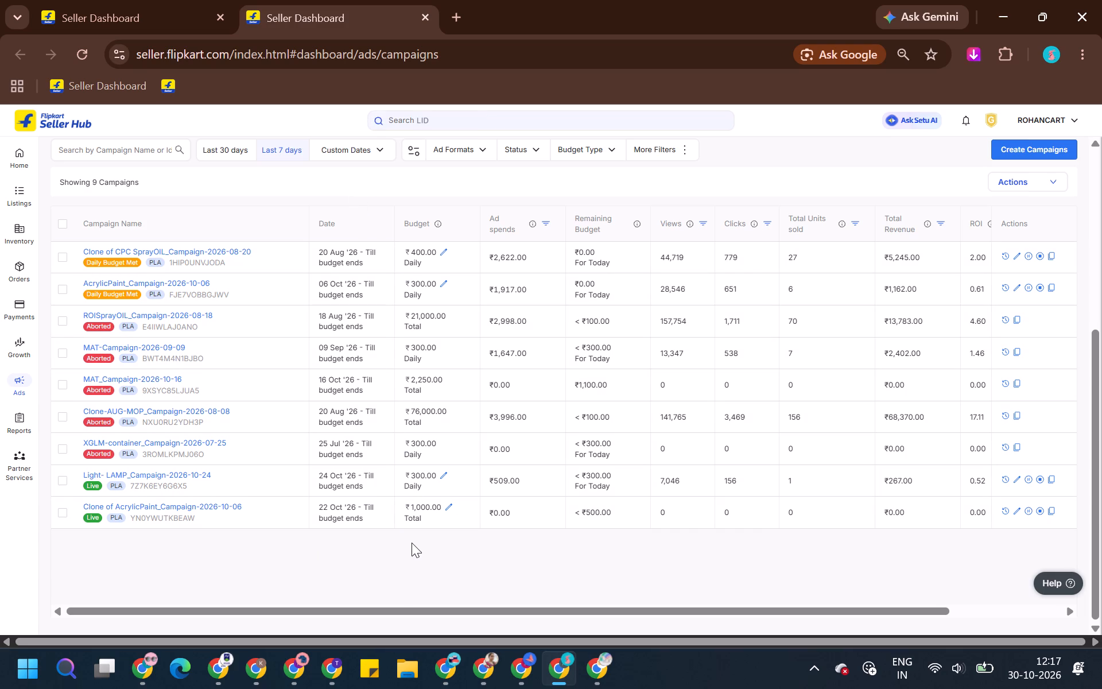
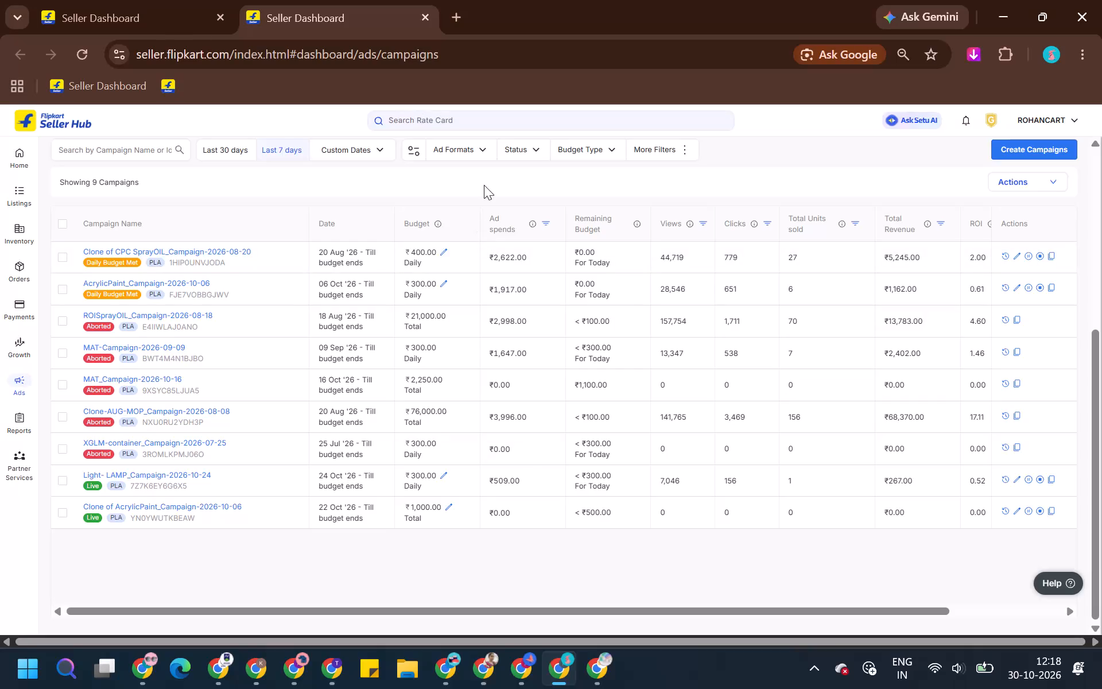
Open Clone of AcrylicPaint_Campaign-2026-10-06 from the campaign list for editing.
click(484, 185)
scroll(451, 330, up, 2)
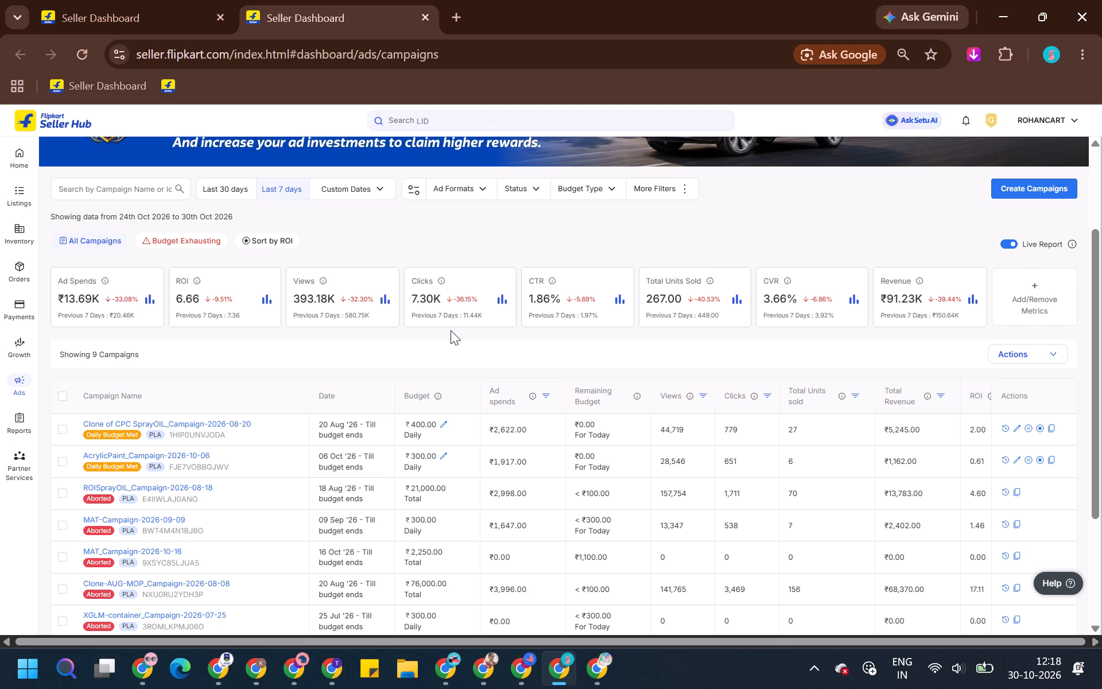
scroll(670, 326, down, 2)
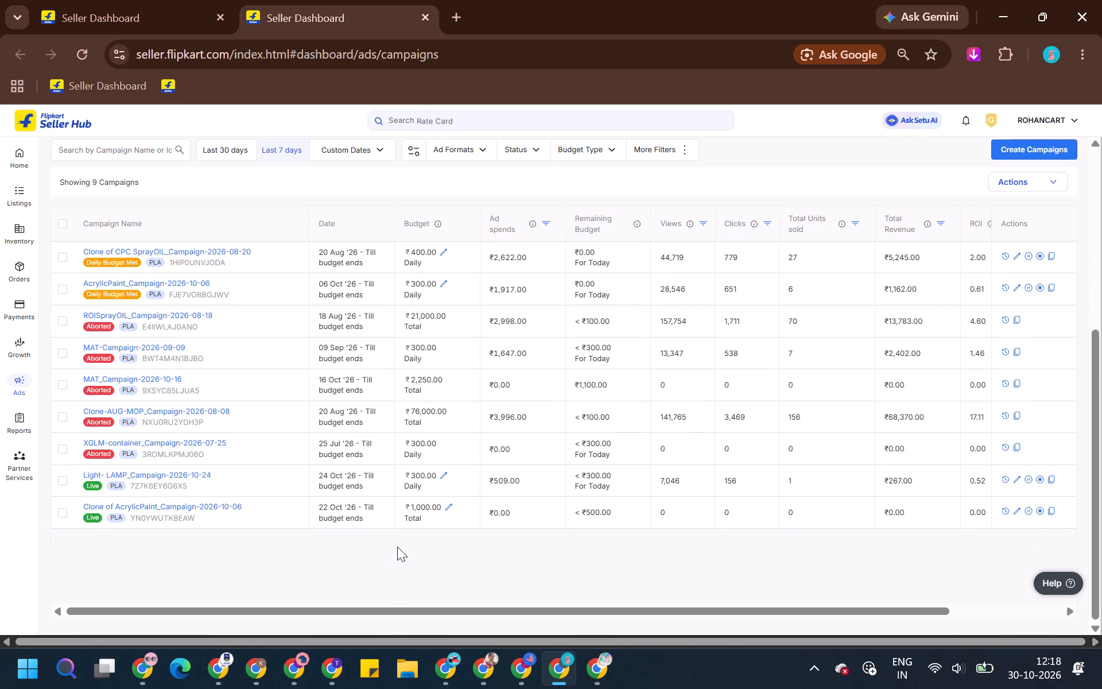
click(1016, 513)
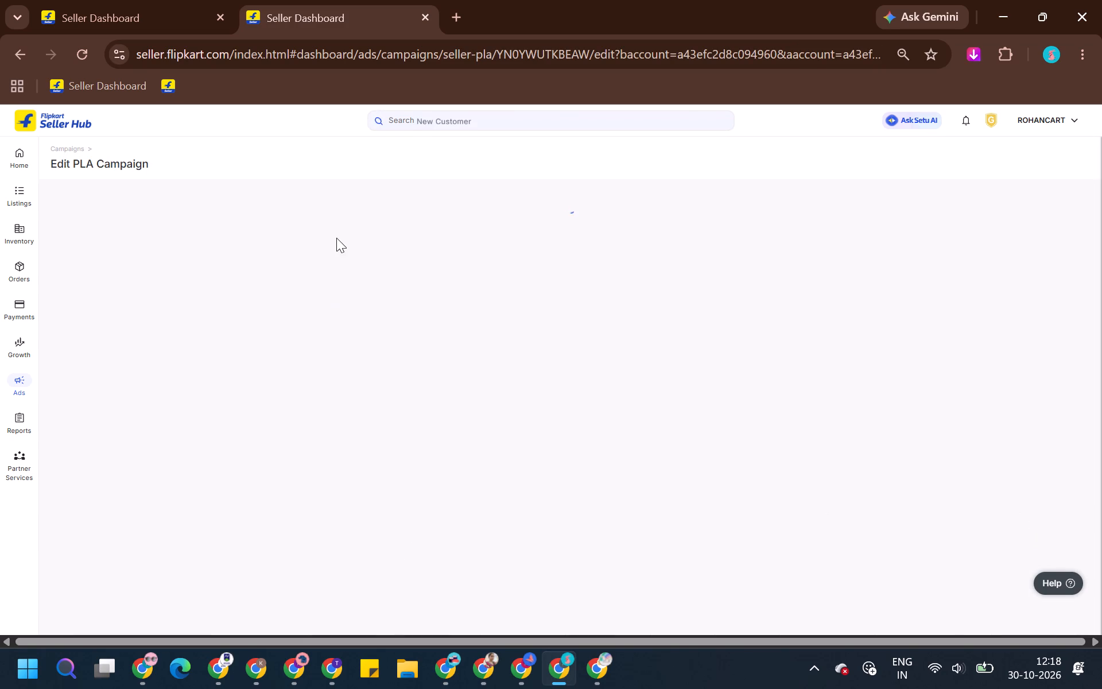
Examine the campaign's details, budget limit, product list and selected acrylic paint listings.
scroll(336, 238, down, 9)
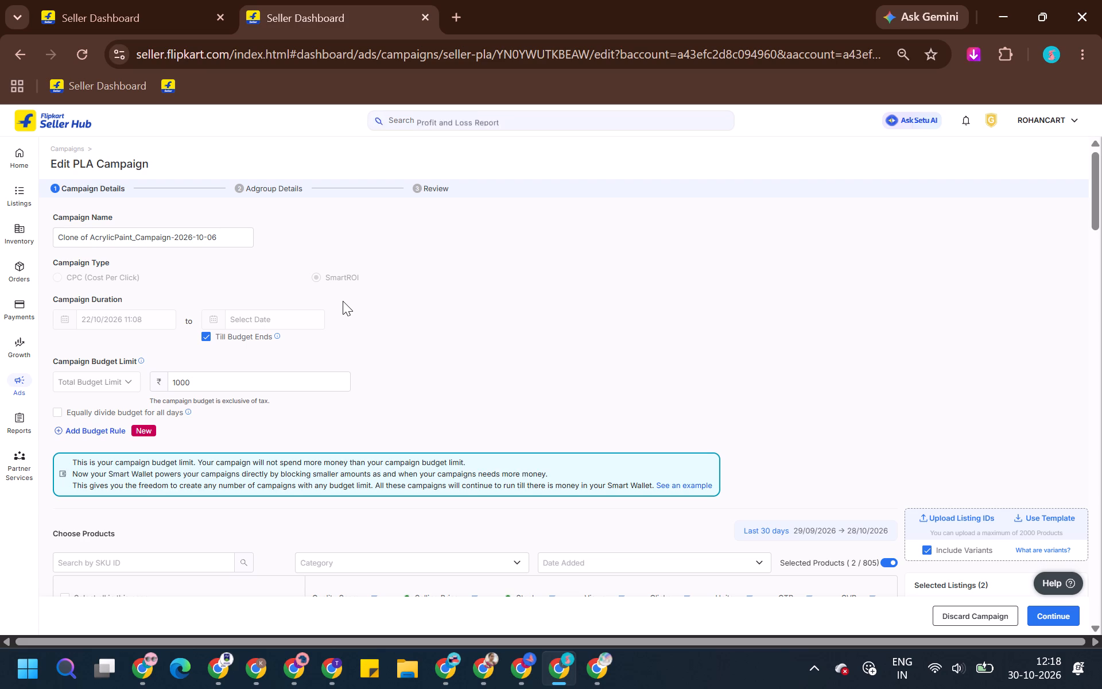
scroll(348, 299, down, 2)
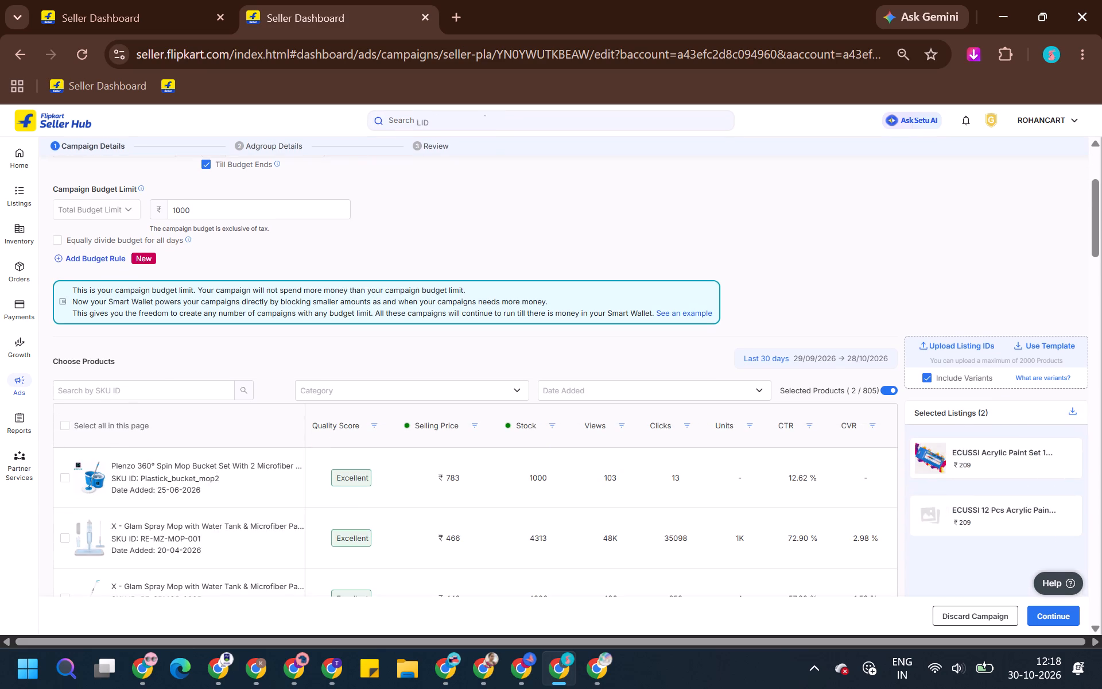
scroll(511, 280, down, 2)
scroll(511, 280, up, 1)
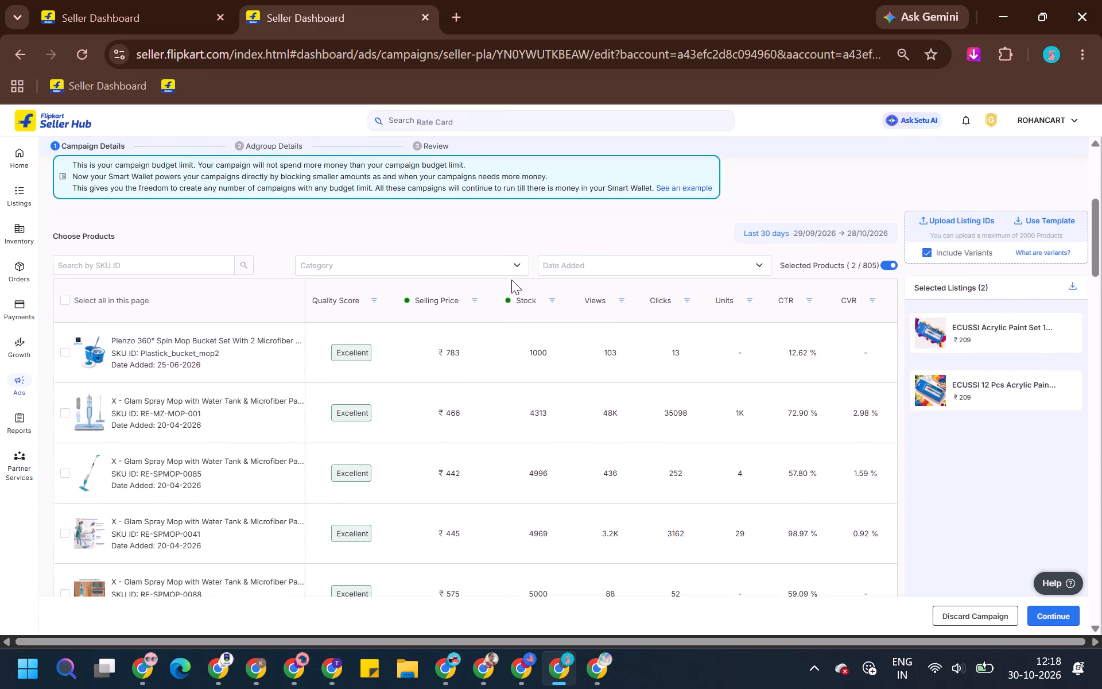
scroll(527, 417, up, 3)
scroll(527, 417, down, 2)
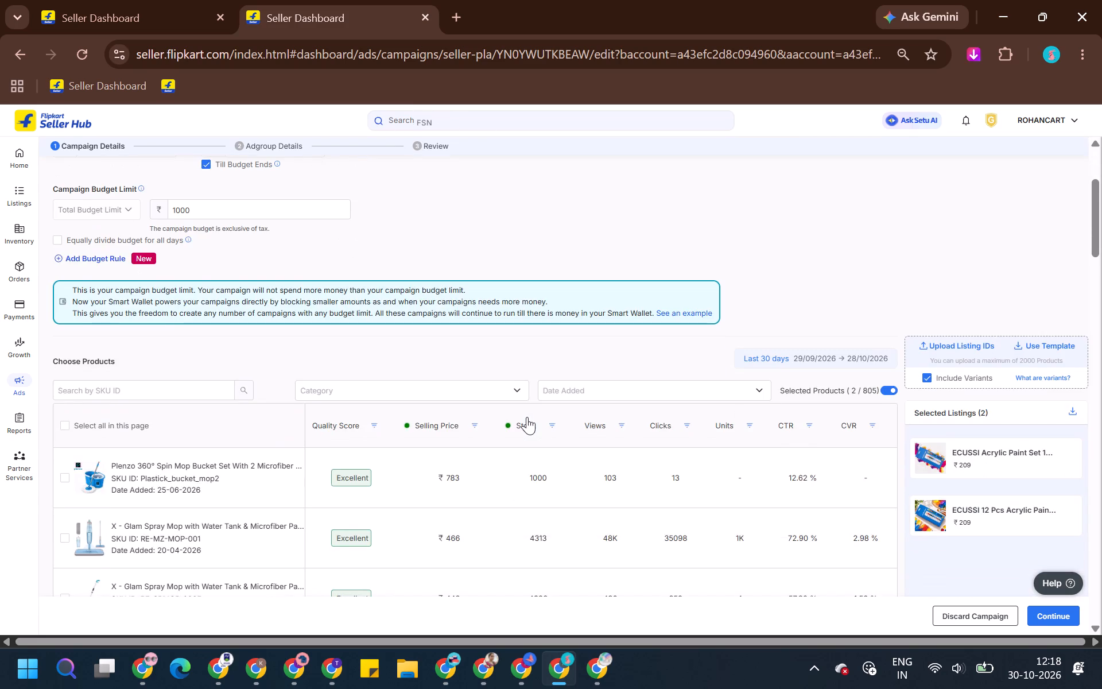
scroll(527, 417, up, 3)
scroll(533, 322, down, 3)
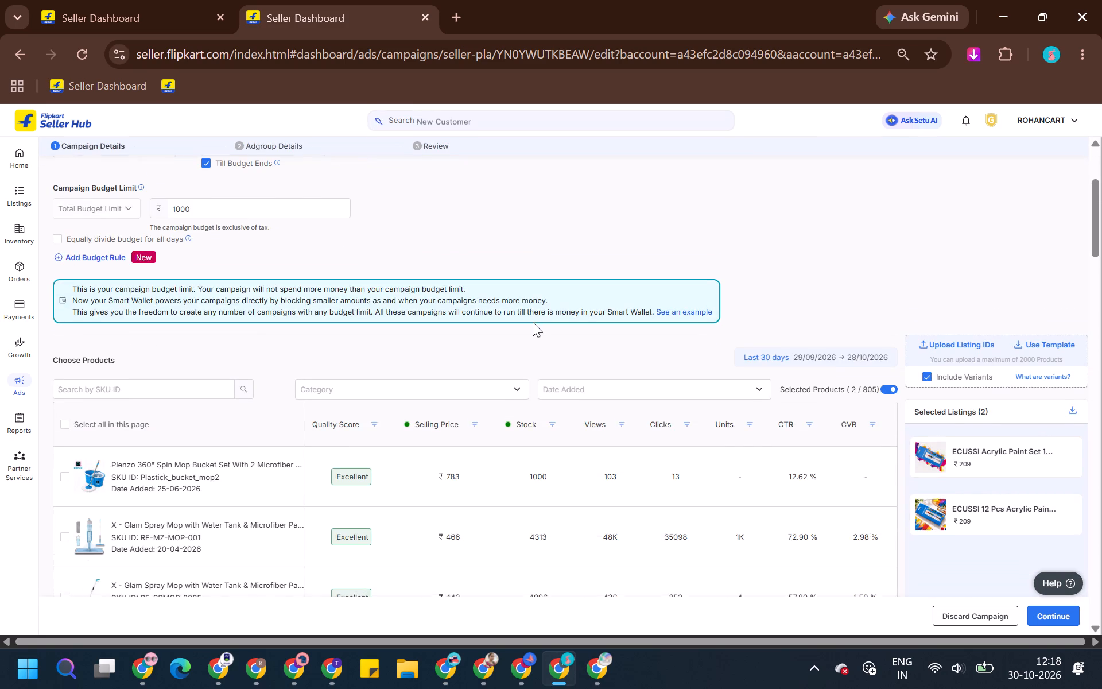
scroll(533, 322, down, 1)
scroll(286, 285, up, 2)
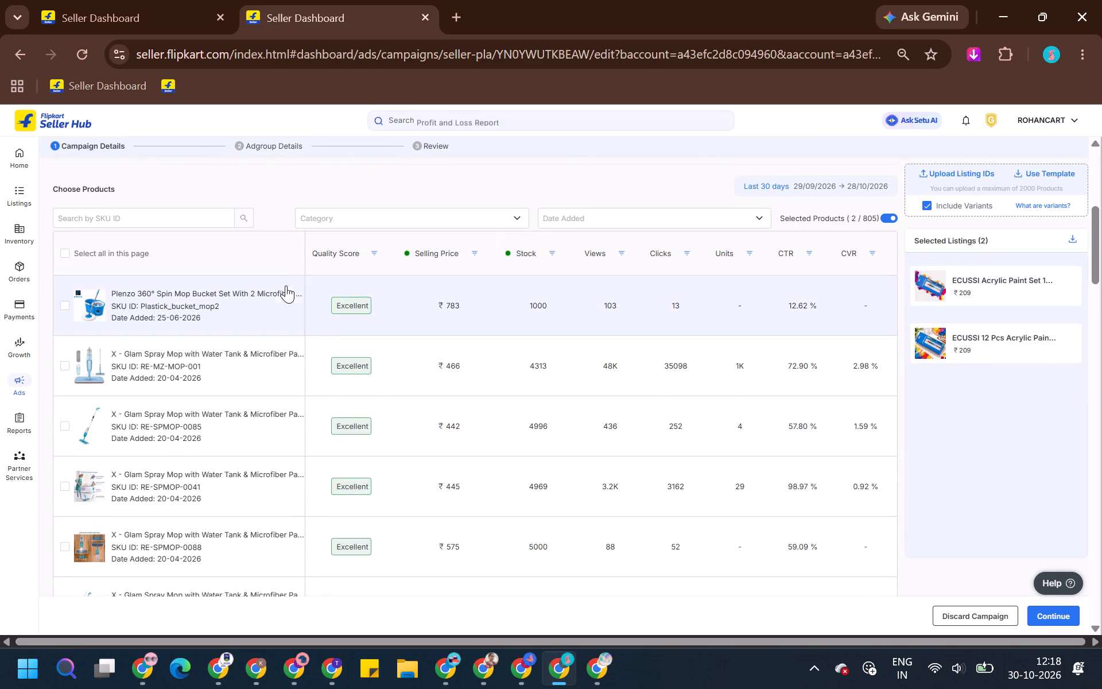
scroll(286, 285, up, 3)
click(202, 0)
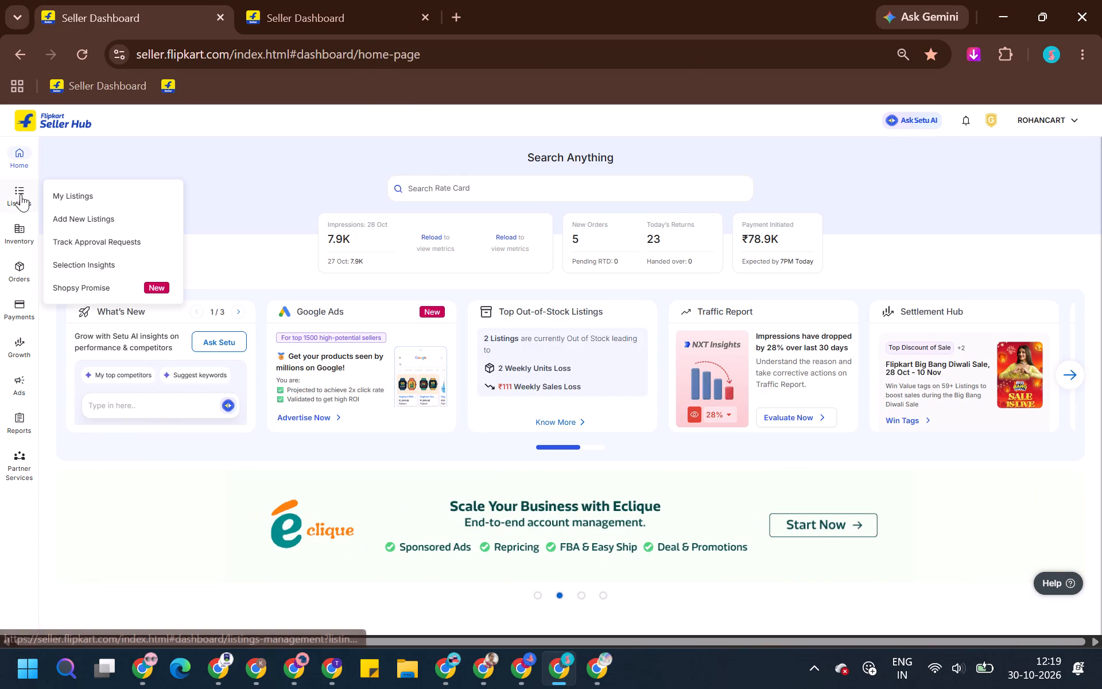
click(354, 0)
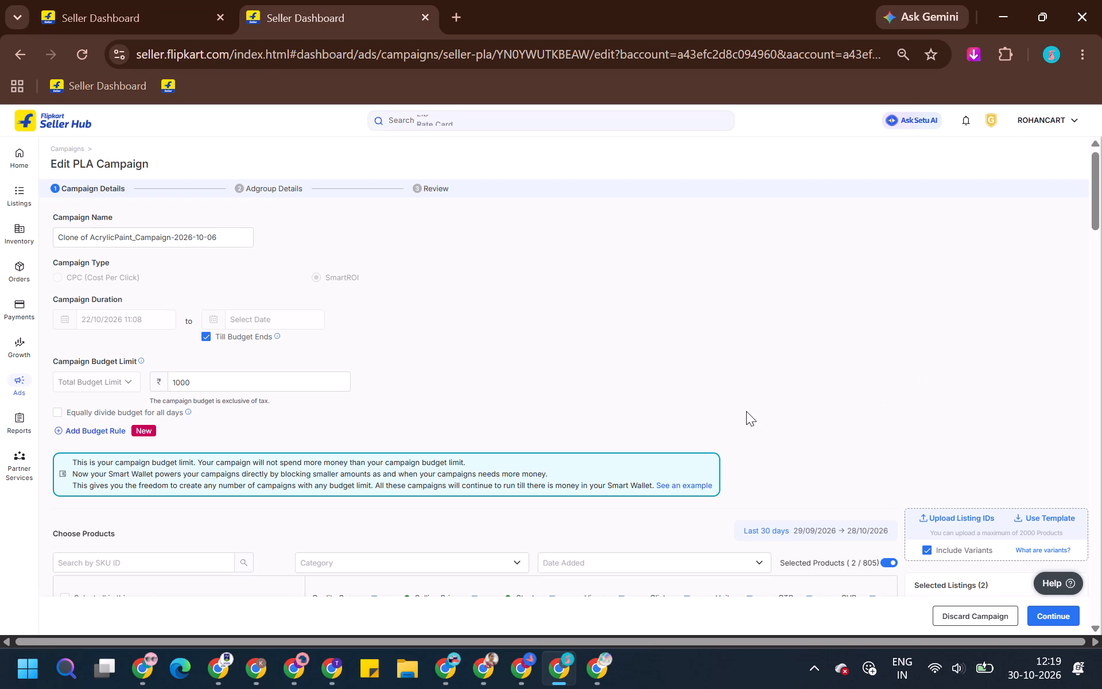
Set the Pens & Stationery adgroup's ROI to 3, keeping automatic targeting, and submit the campaign update.
click(1046, 614)
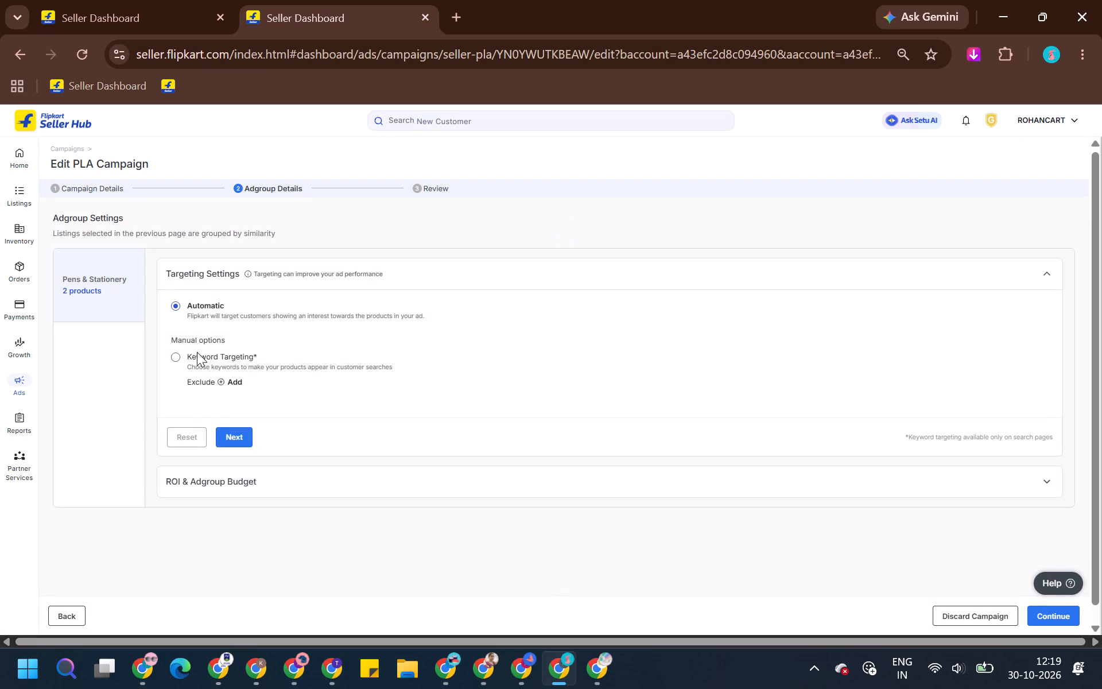
click(223, 421)
click(231, 427)
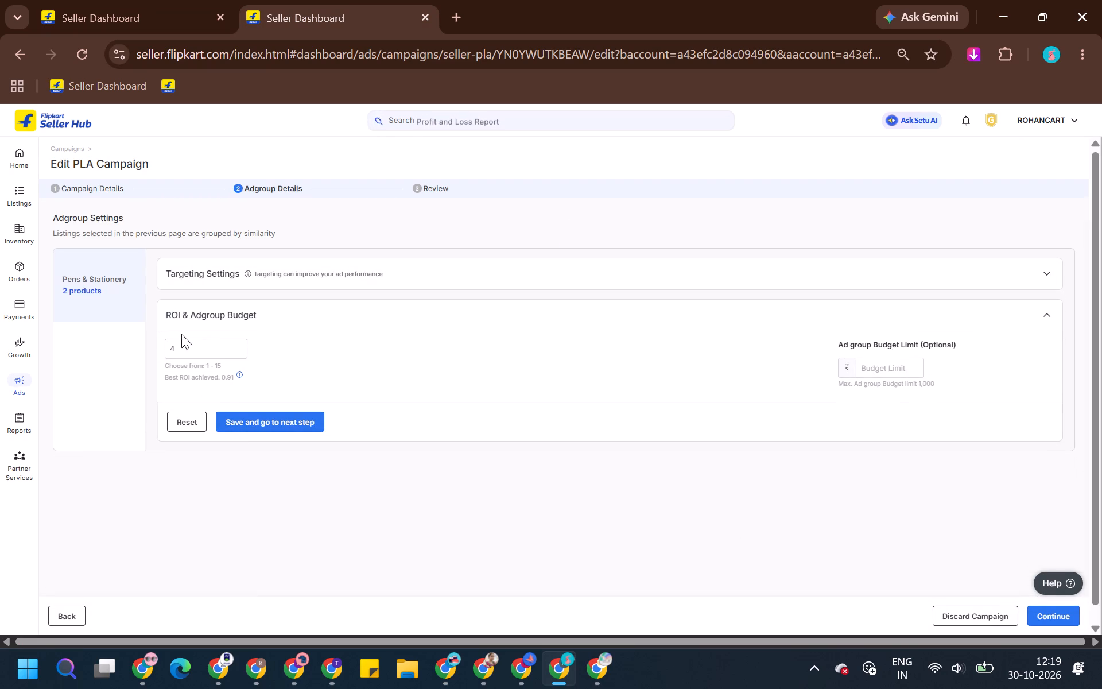
double_click(181, 334)
triple_click(195, 347)
key(3)
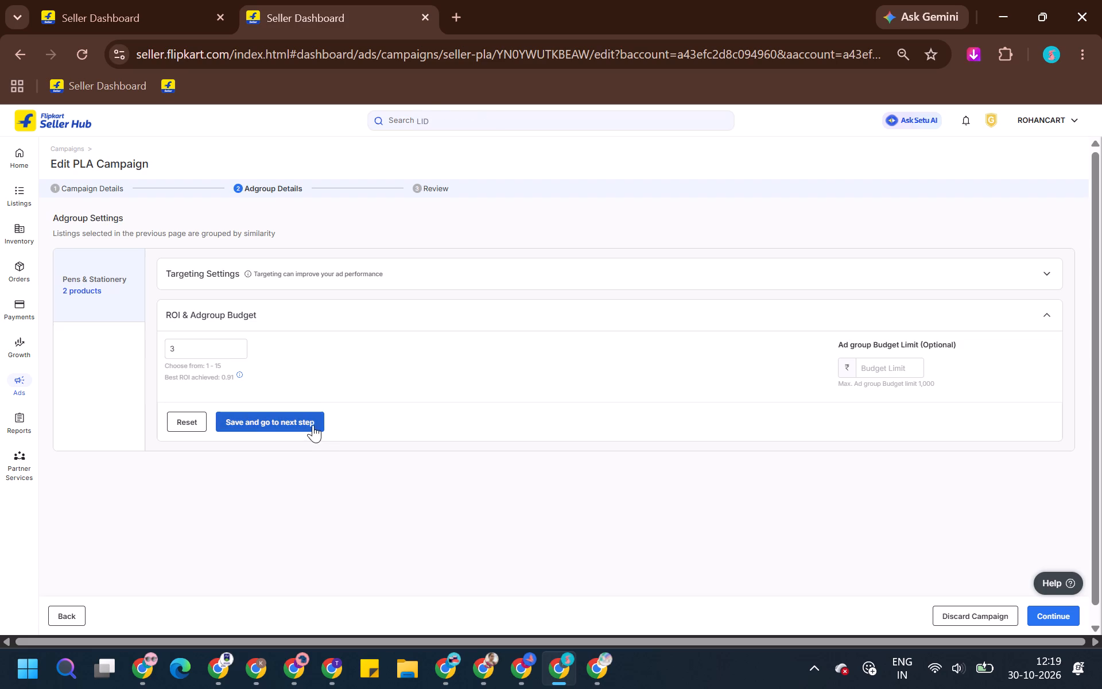
click(313, 425)
double_click(1062, 626)
click(1058, 623)
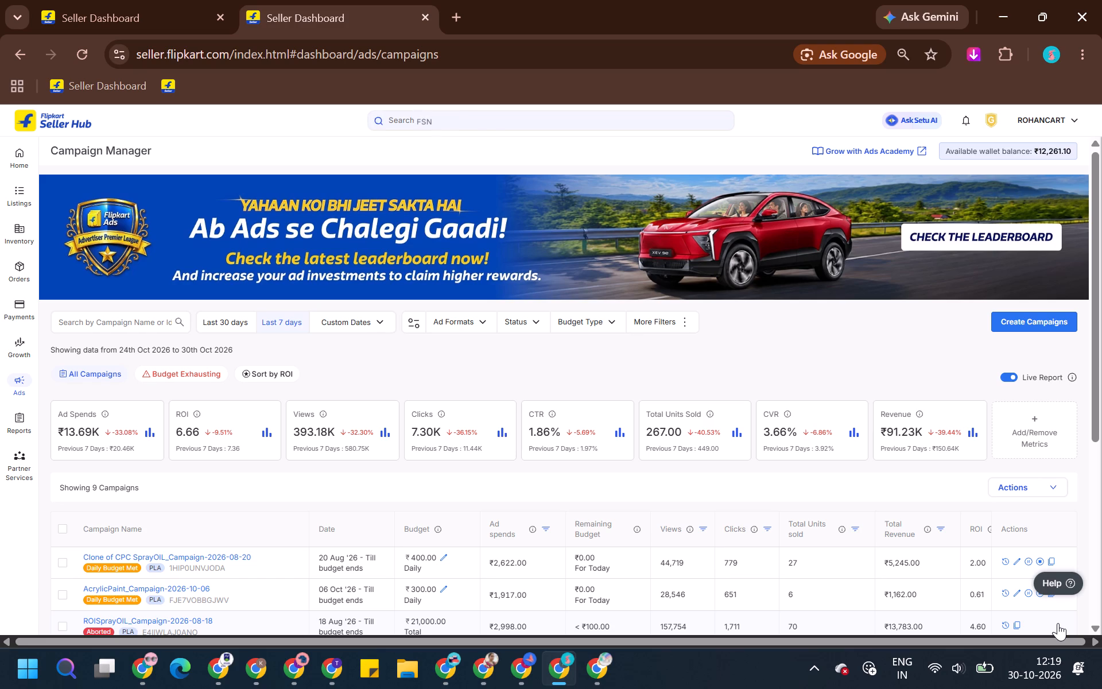
Open Clone of CPC SprayOIL_Campaign-2026-08-20 for editing and proceed to its adgroup details.
scroll(1058, 623, down, 4)
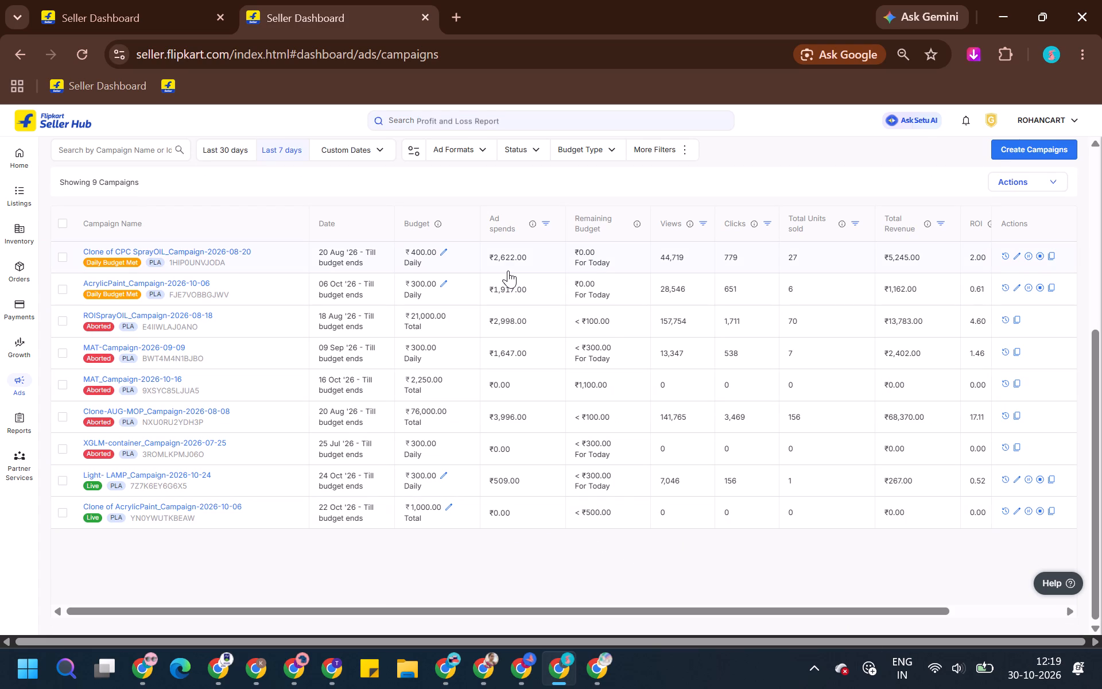
click(1017, 256)
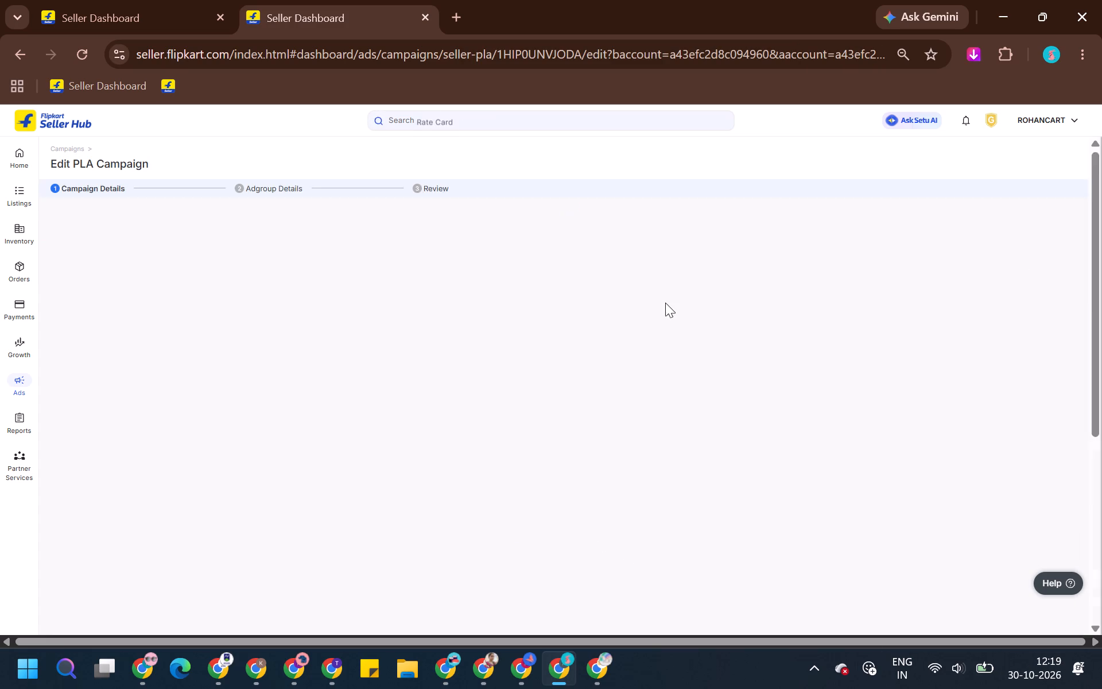
scroll(661, 305, down, 5)
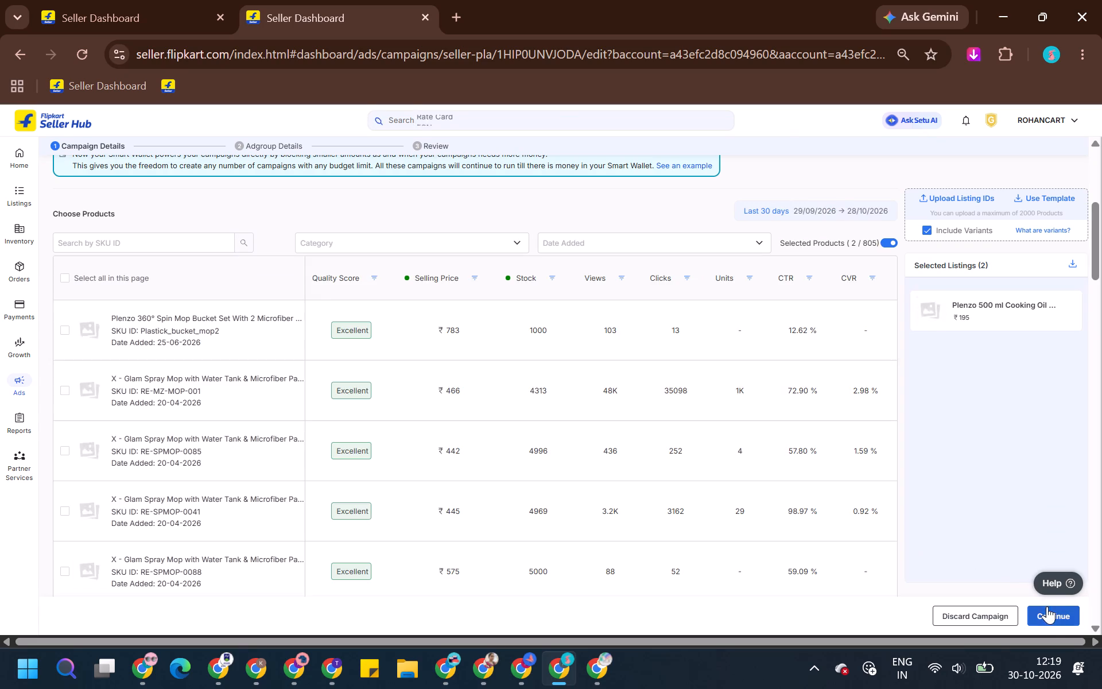
click(1052, 621)
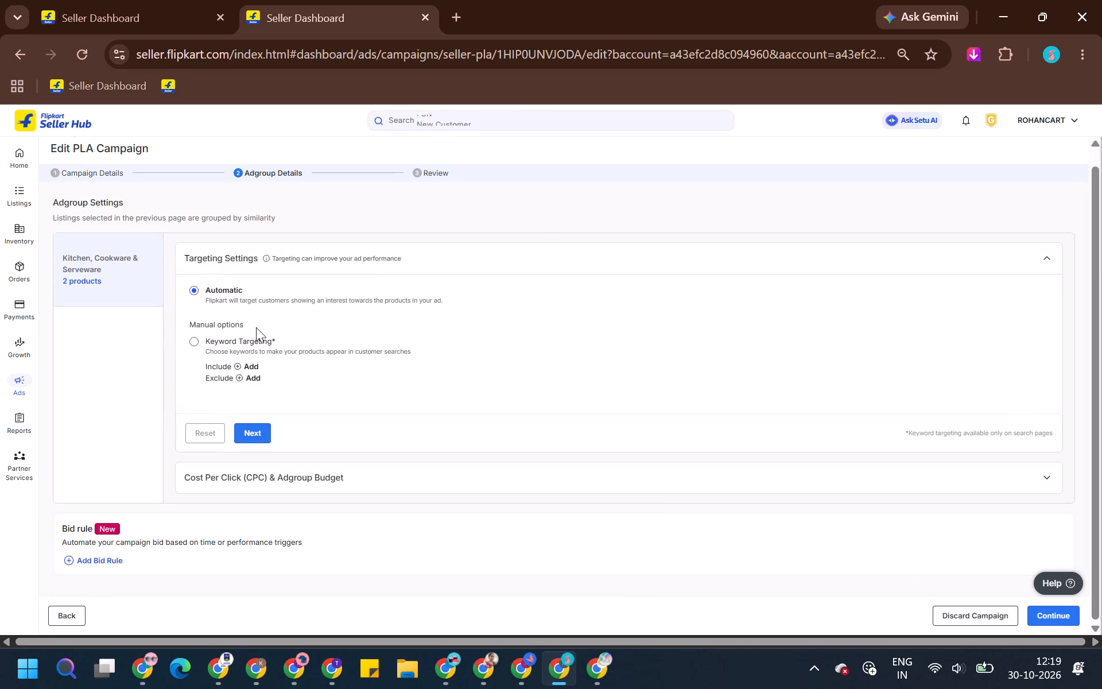
Switch the adgroup to keyword targeting, sort keywords by approximate SOV from high to low, and include all 25 selected keywords.
click(249, 340)
click(246, 370)
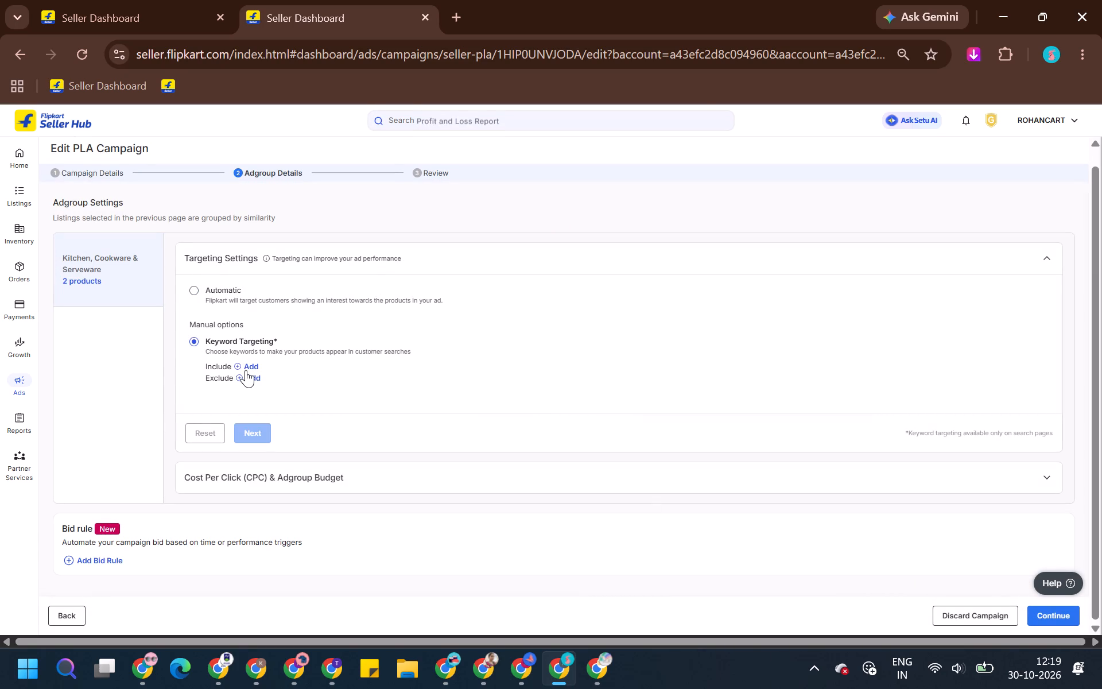
click(880, 275)
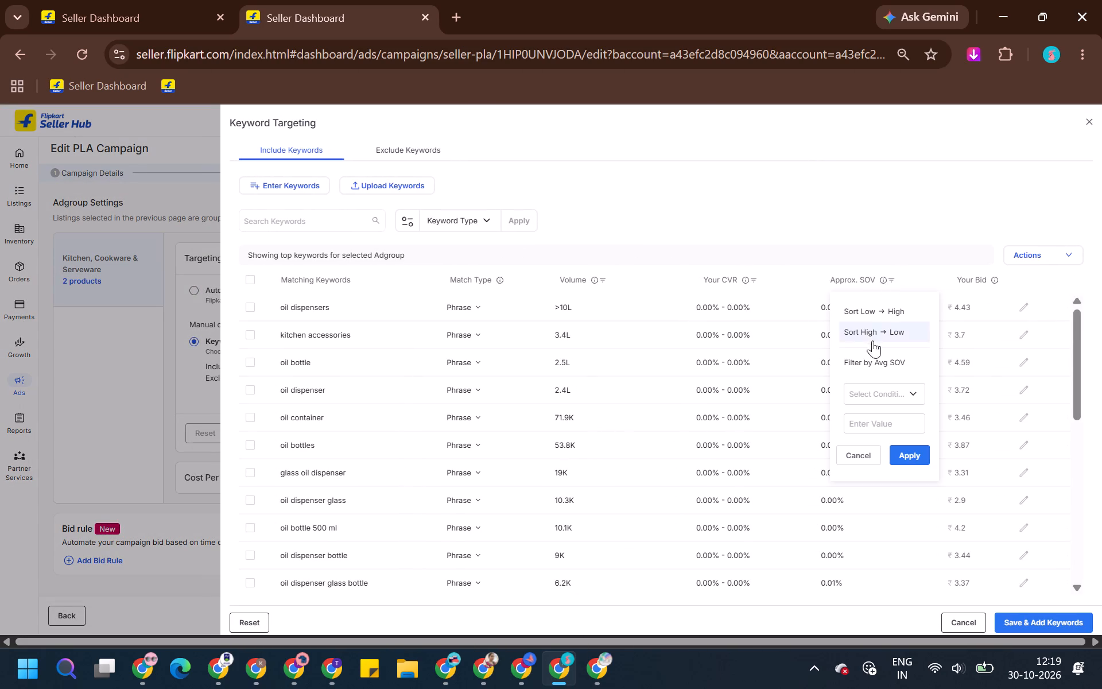
click(875, 331)
click(916, 461)
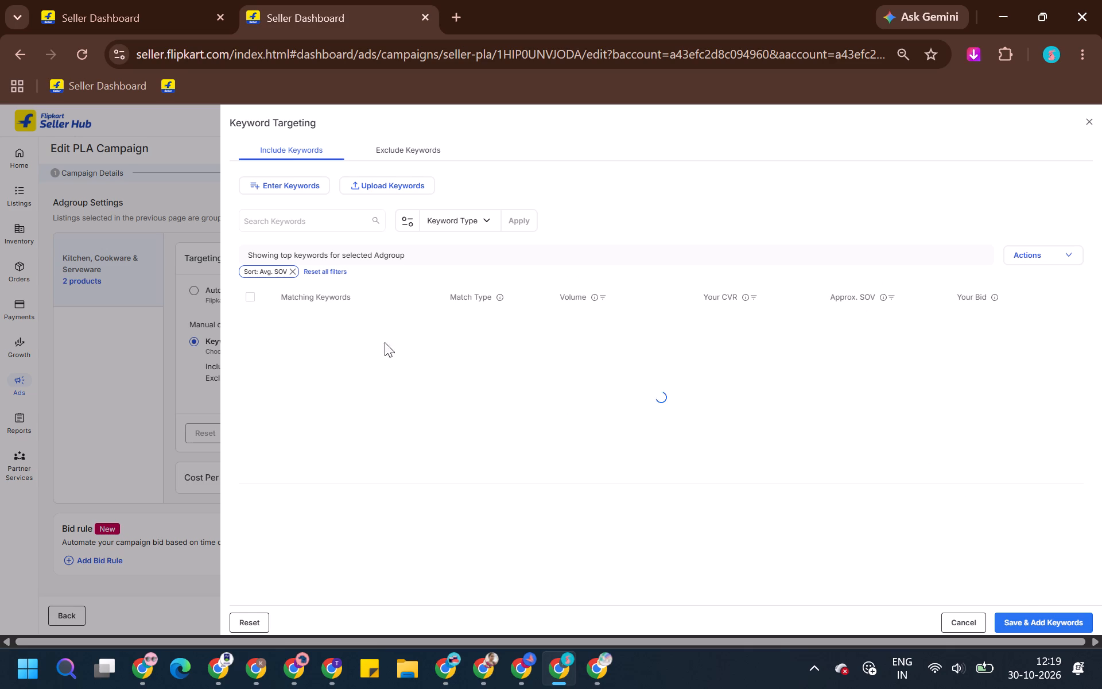
click(250, 301)
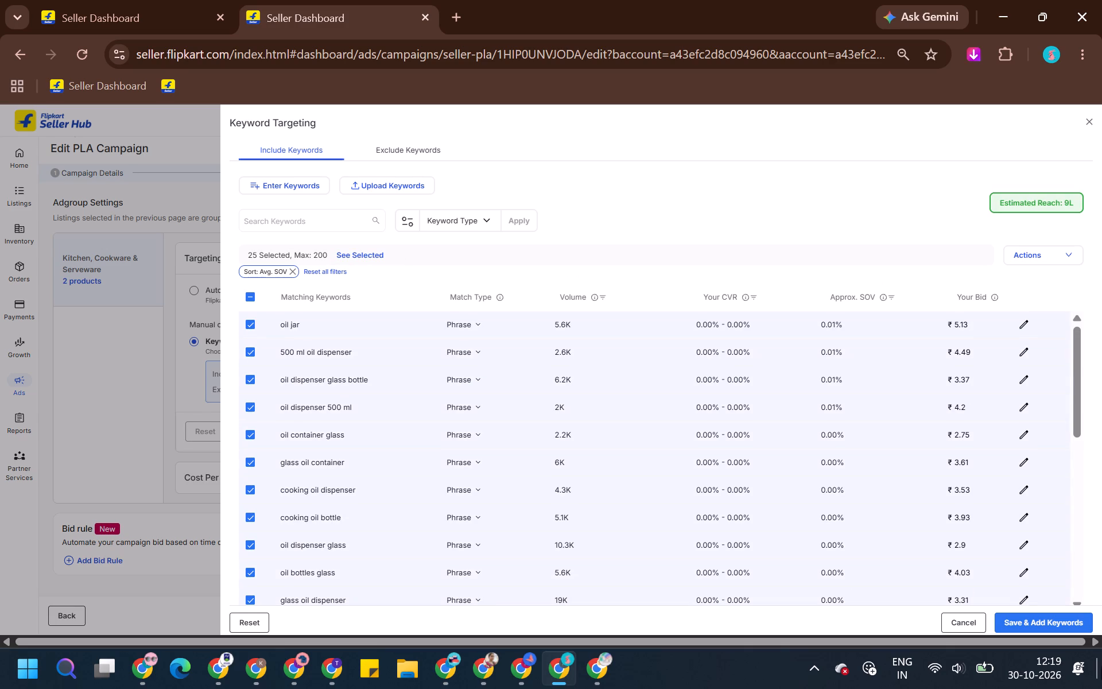
click(1043, 622)
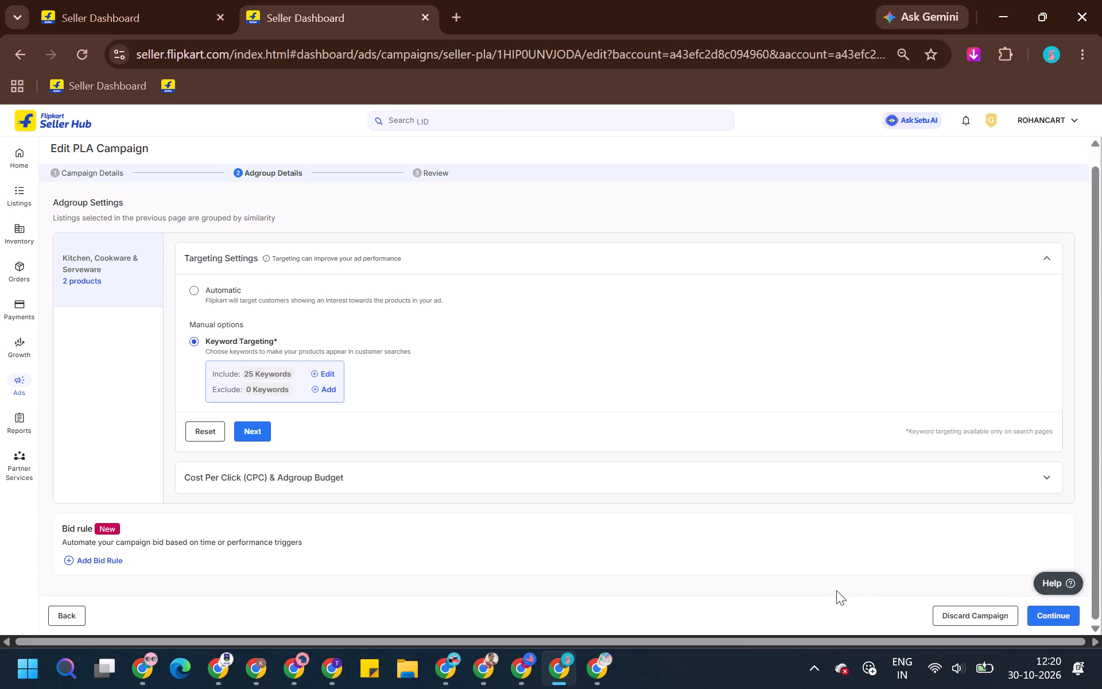
click(257, 430)
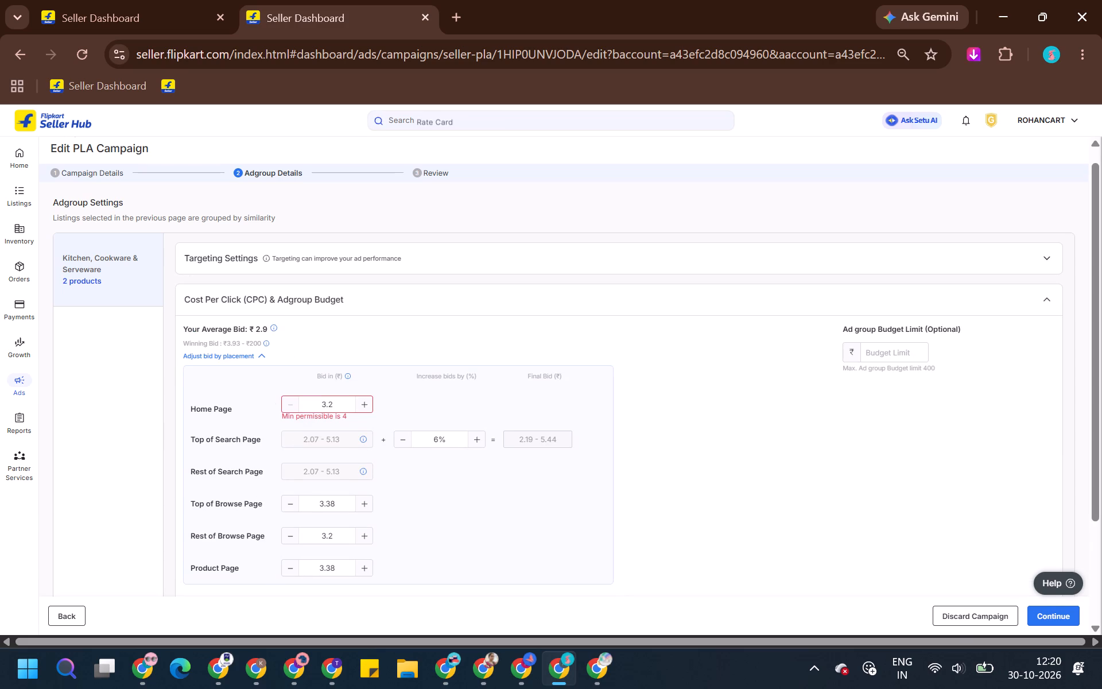
Set the Home Page bid to ₹4 and the Top of Search Page bid increase to 96%.
triple_click(332, 404)
key(4)
scroll(457, 349, down, 1)
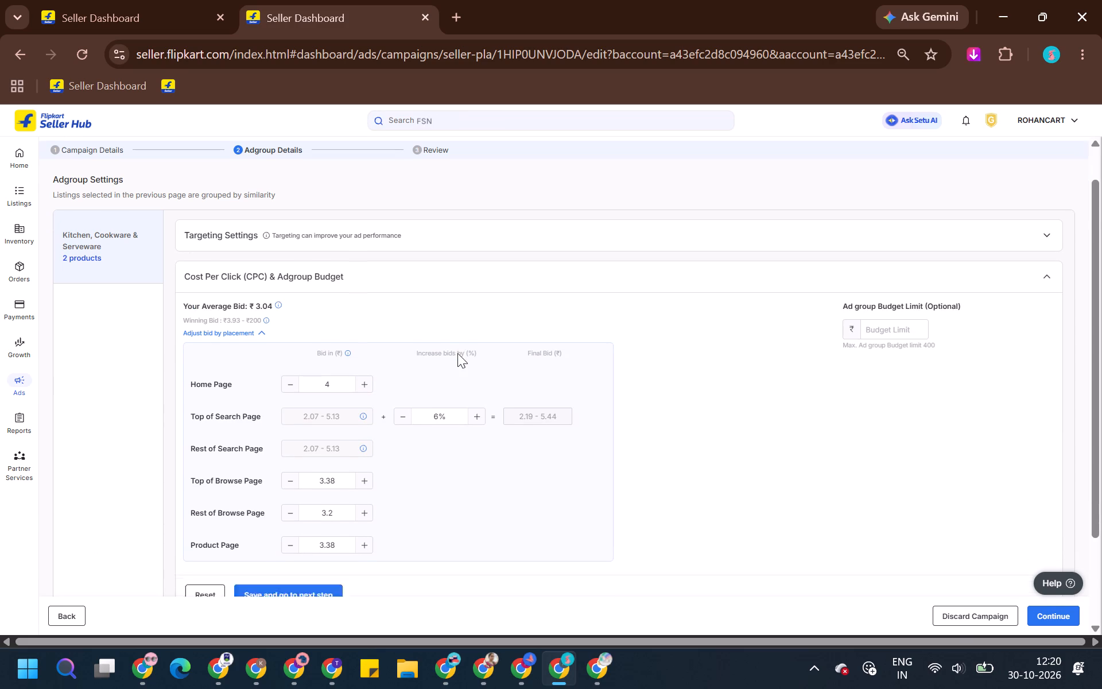
triple_click(476, 351)
triple_click(476, 351)
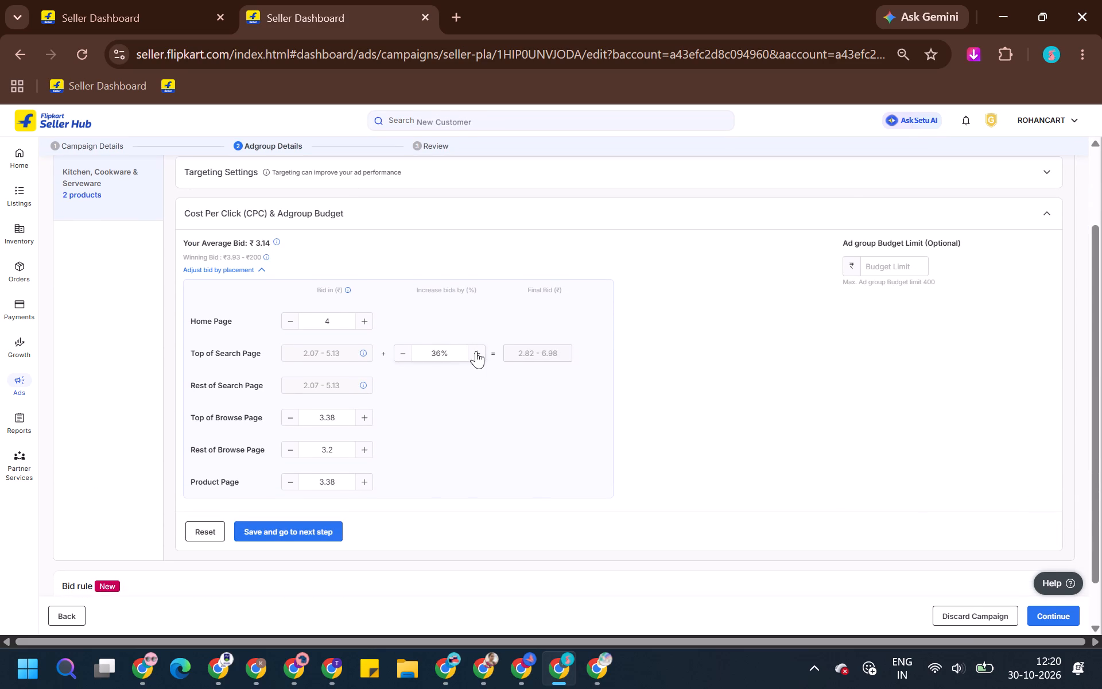
triple_click(476, 351)
triple_click(476, 351)
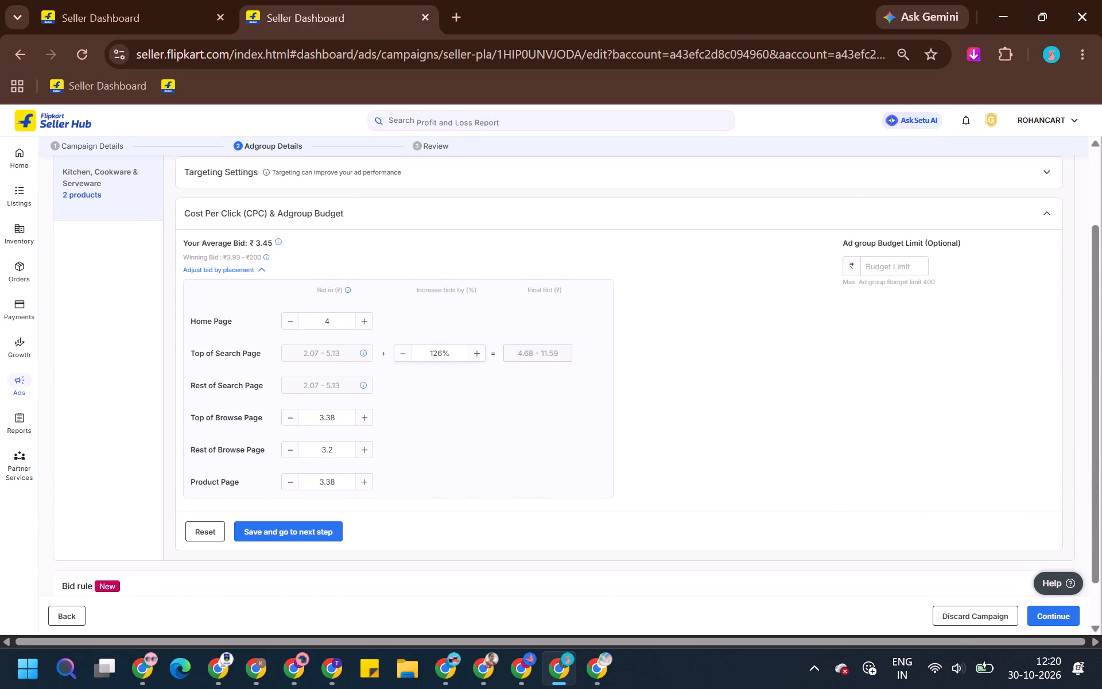
click(406, 360)
click(402, 358)
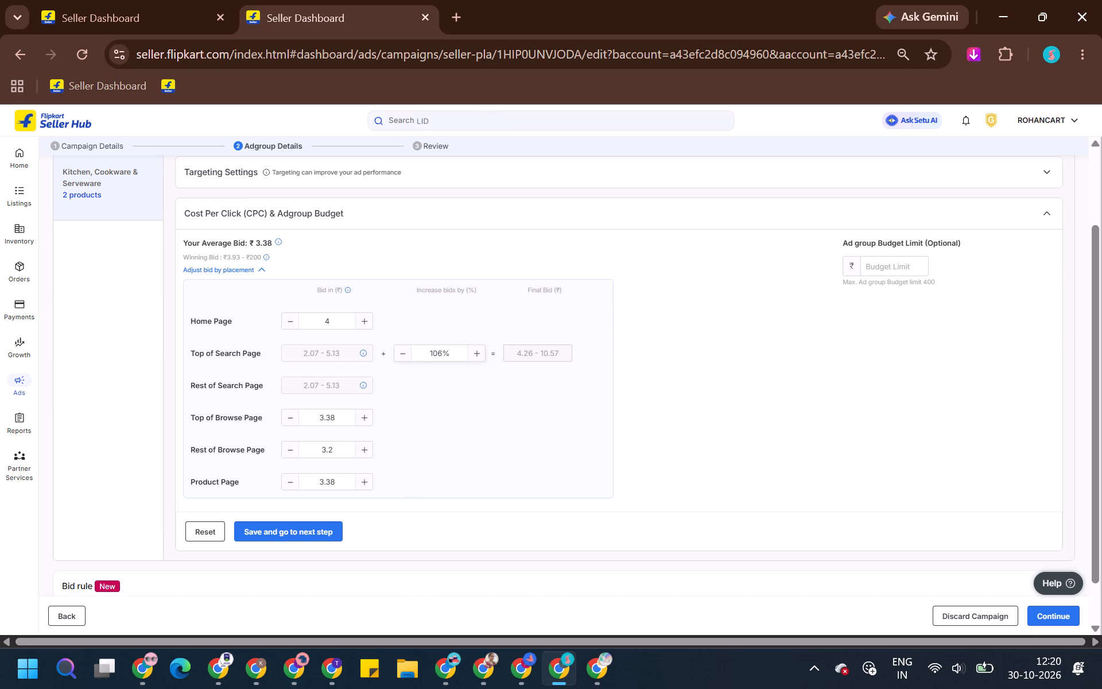
click(405, 358)
Set the Top of Browse and Rest of Browse Page bids to ₹4, the Product Page bid to ₹2, and save the adgroup bids.
triple_click(332, 412)
key(4)
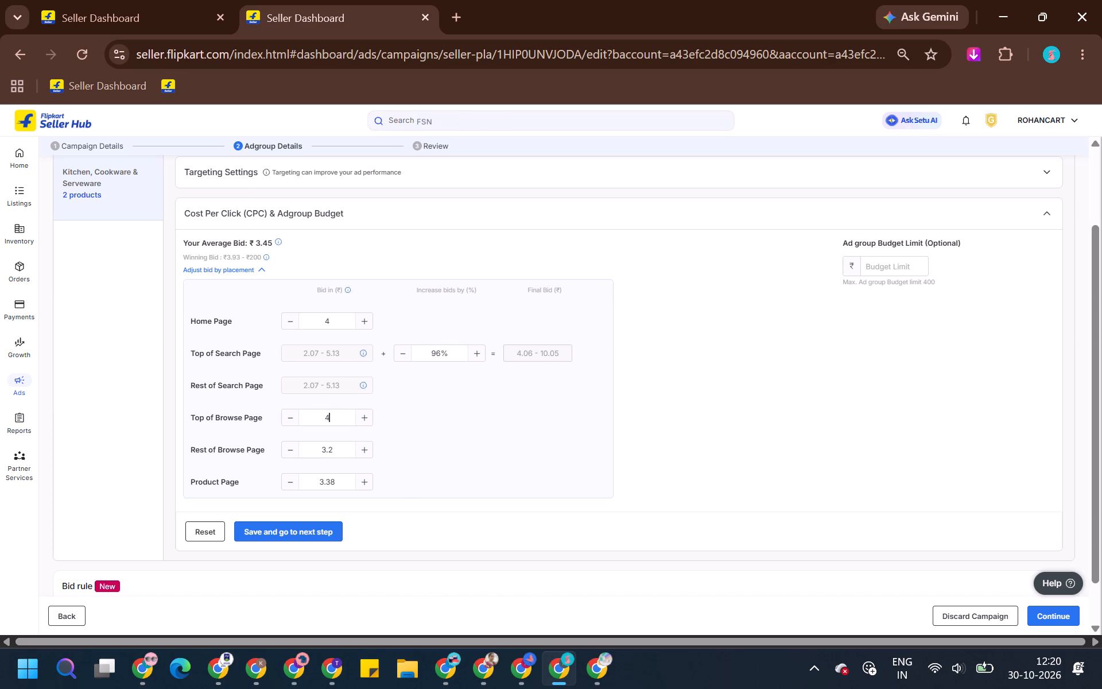
double_click(331, 450)
key(4)
triple_click(286, 477)
click(286, 477)
double_click(308, 482)
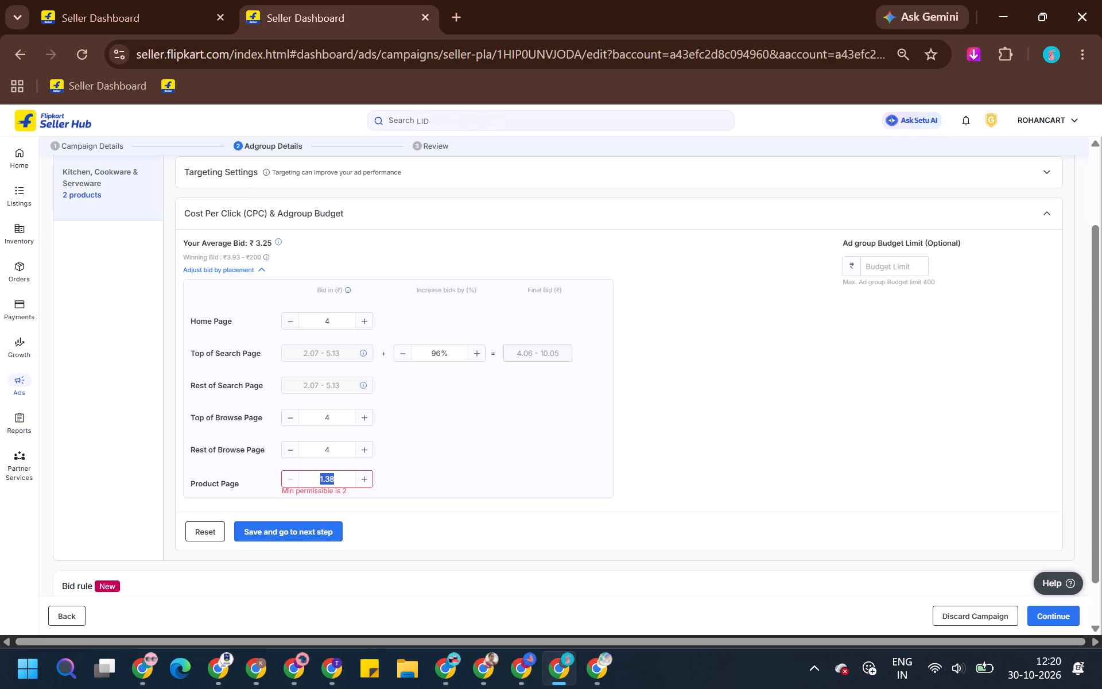
key(3)
key(BackSpace)
key(2)
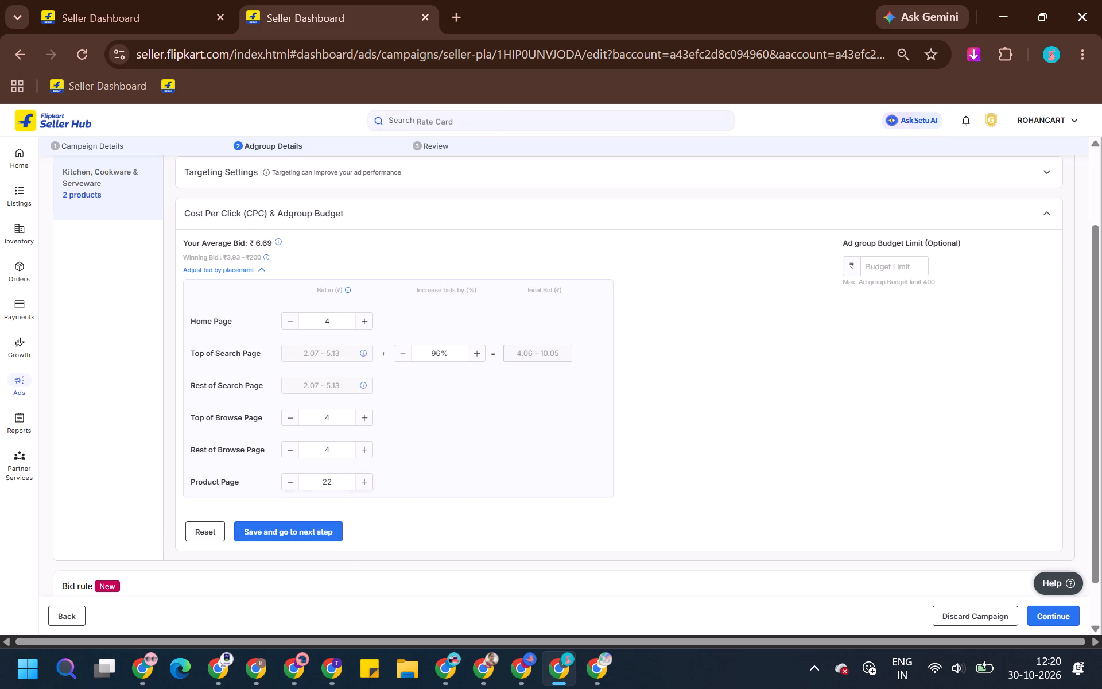
key(BackSpace)
click(331, 535)
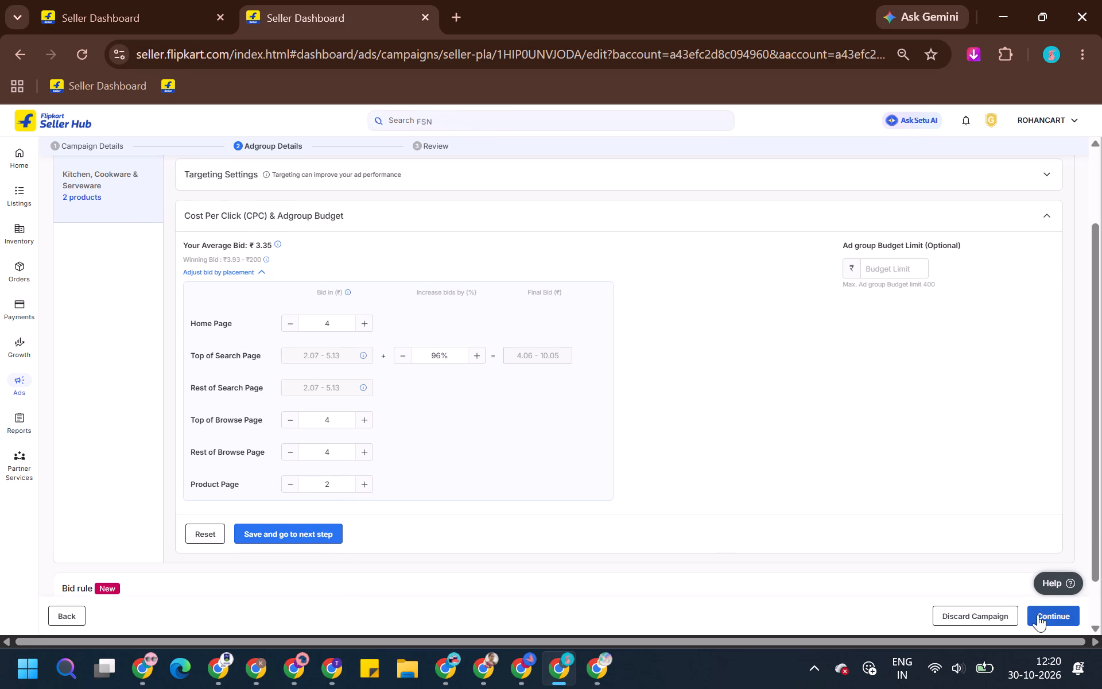
Continue through the review and submit the edited Clone of CPC SprayOIL campaign.
click(1039, 615)
click(1039, 615)
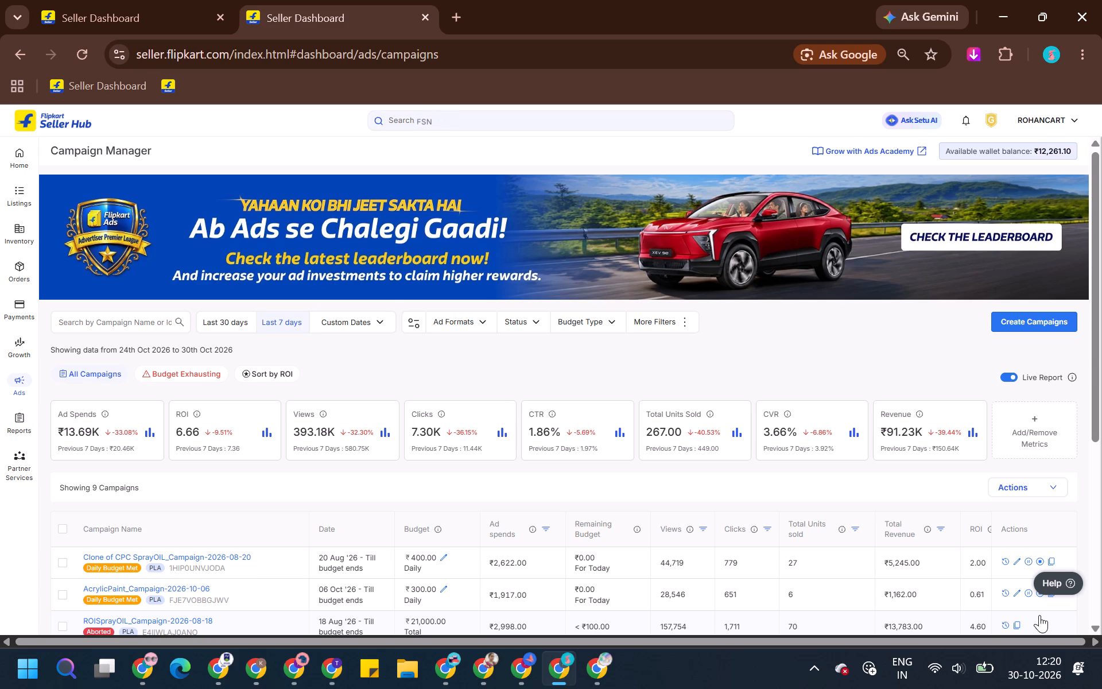
Open AcrylicPaint_Campaign-2026-10-06 for editing and proceed to its adgroup details.
scroll(963, 454, down, 5)
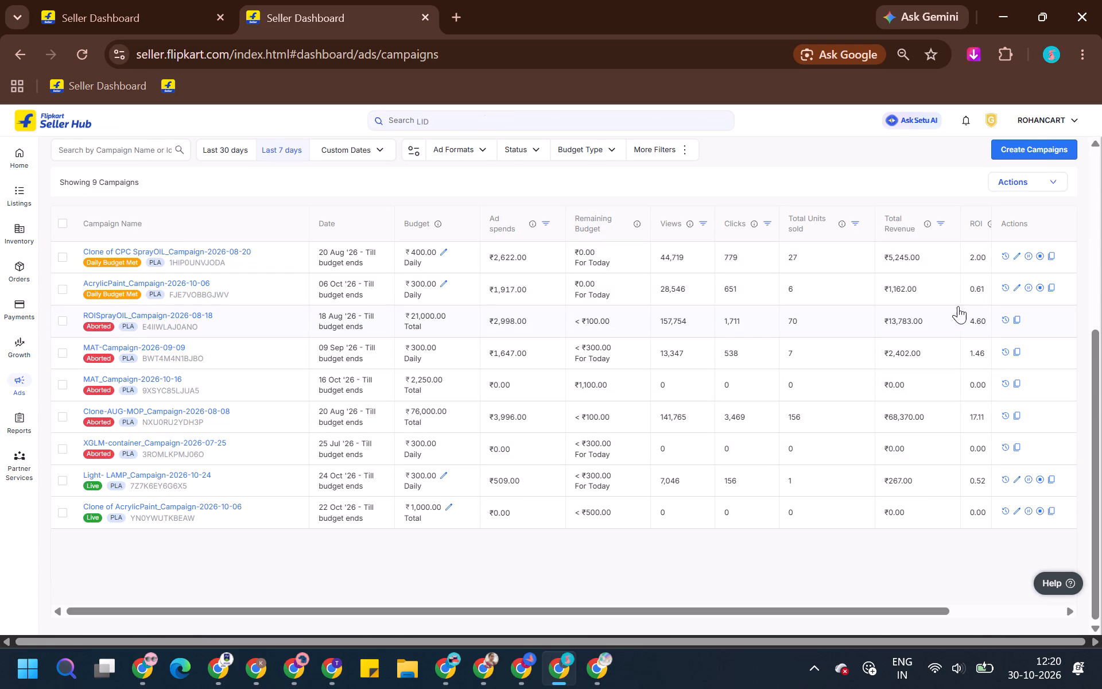
click(1015, 291)
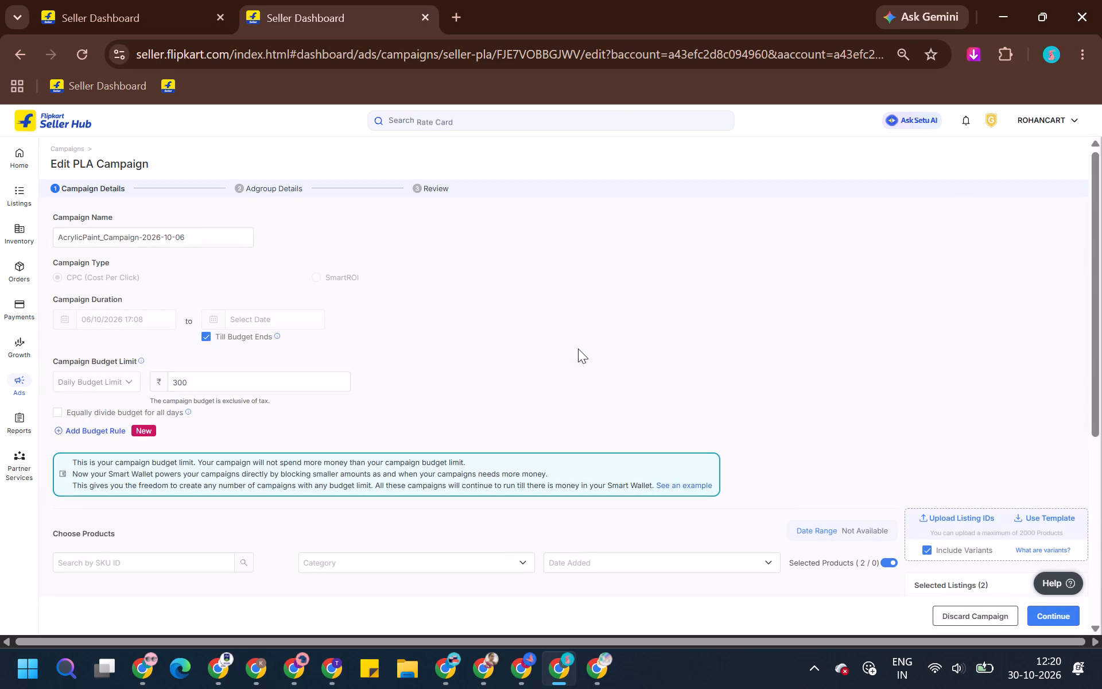
scroll(324, 321, down, 2)
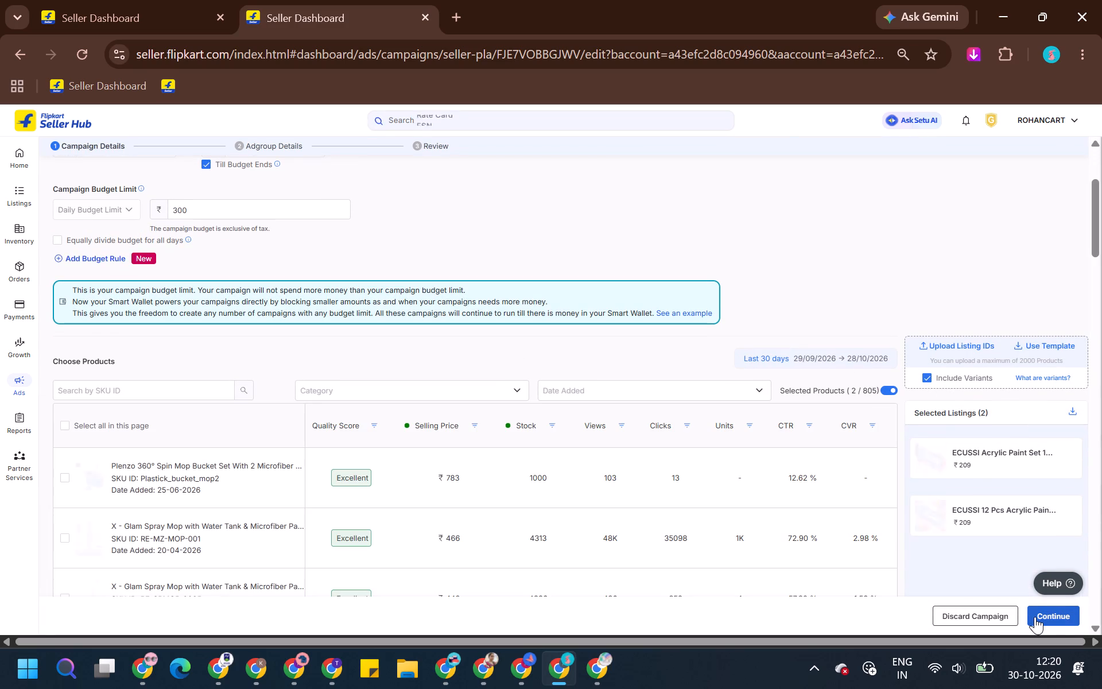
click(1035, 617)
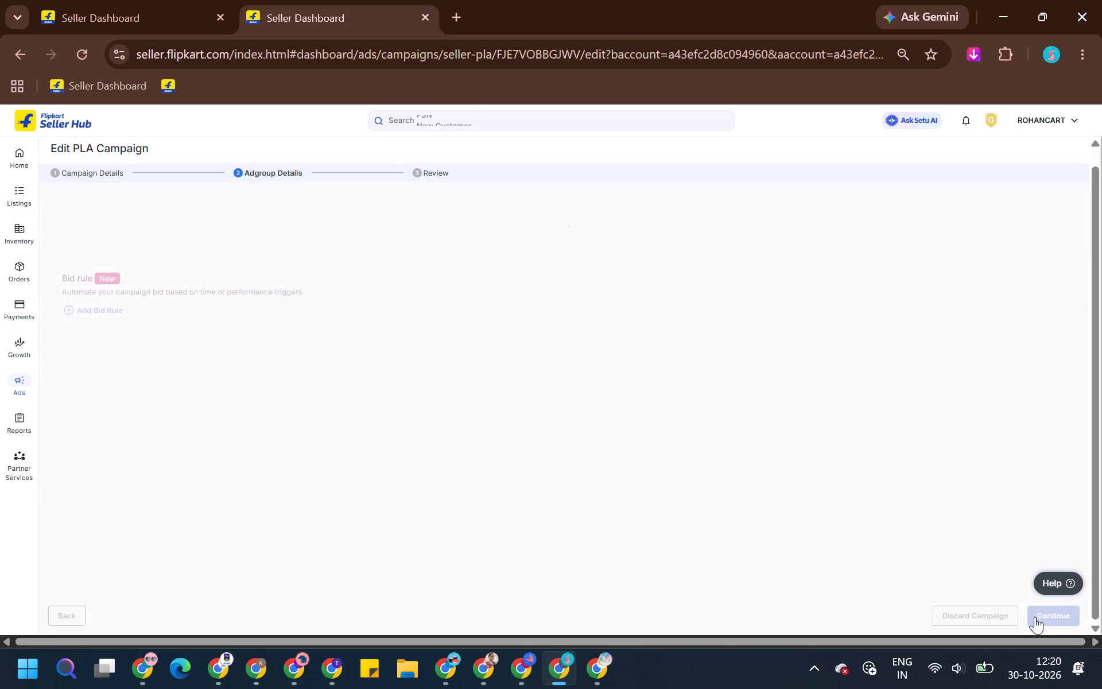
Switch the adgroup to keyword targeting, sort keywords by approximate SOV from high to low, and include all 12 keywords.
click(247, 348)
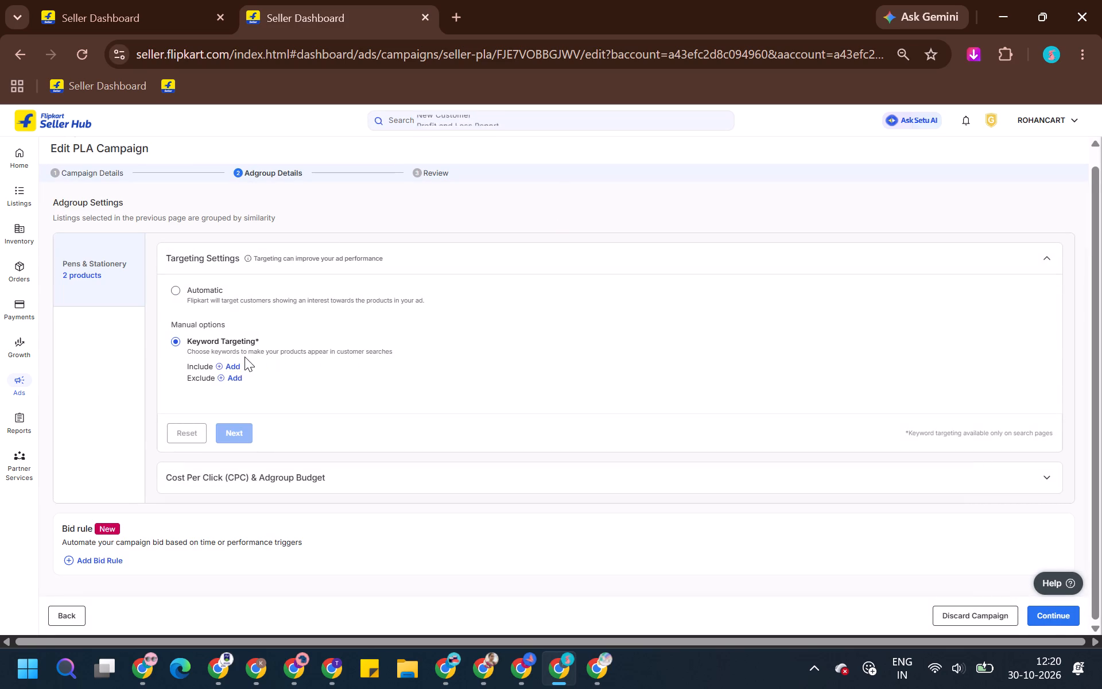
click(242, 362)
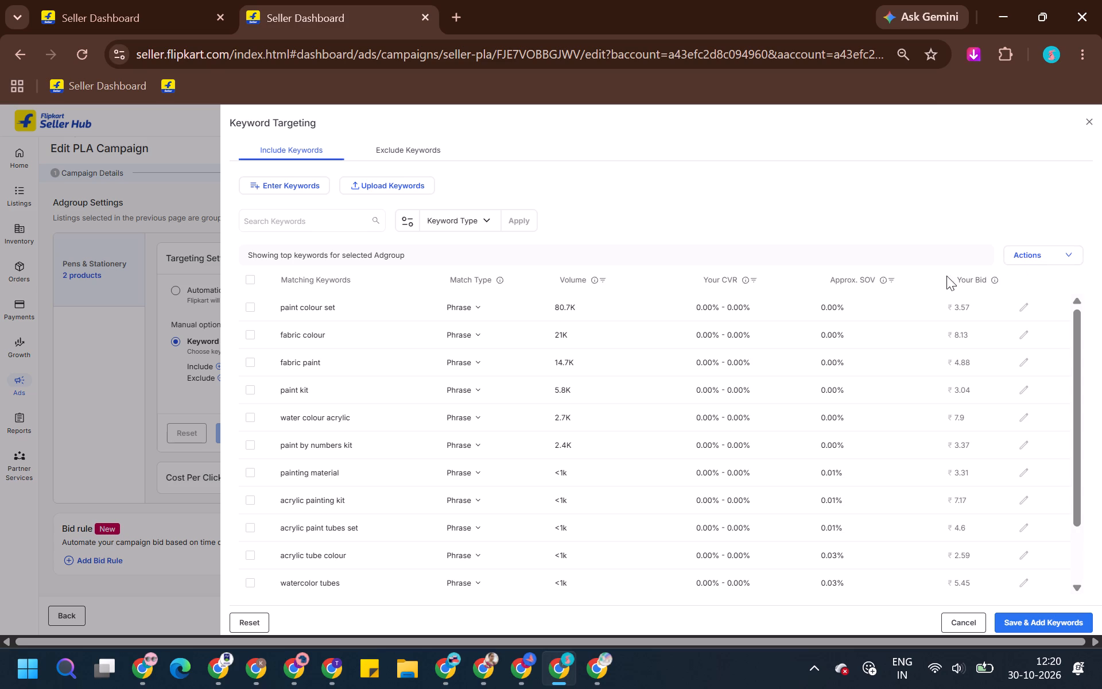
click(893, 282)
click(874, 345)
click(871, 329)
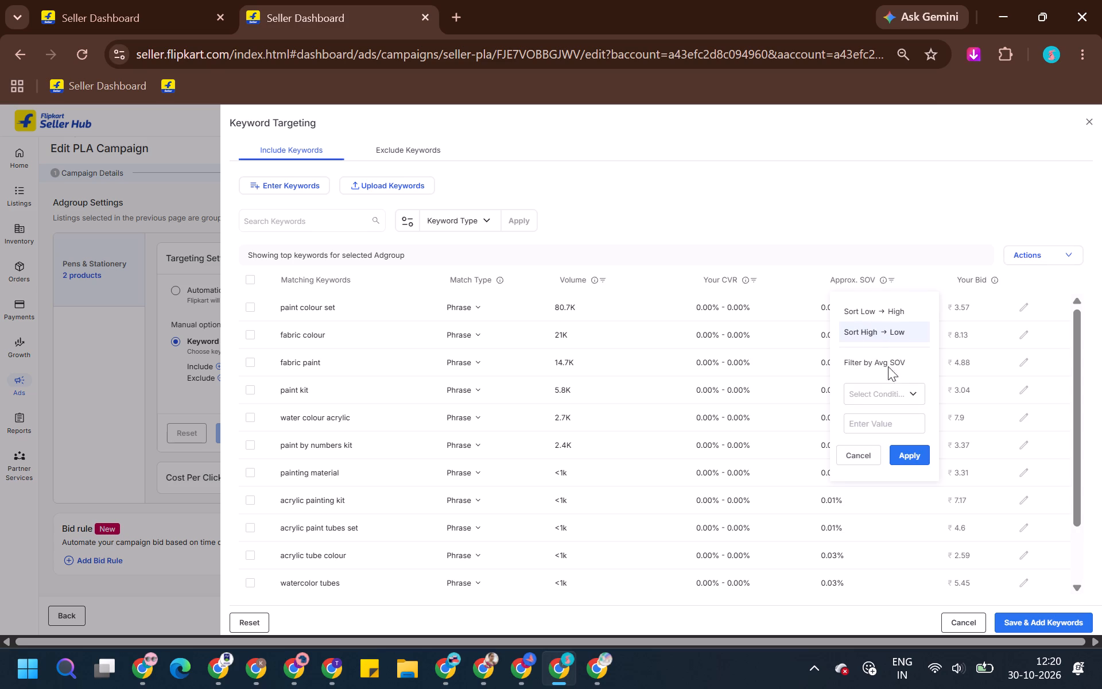
click(918, 450)
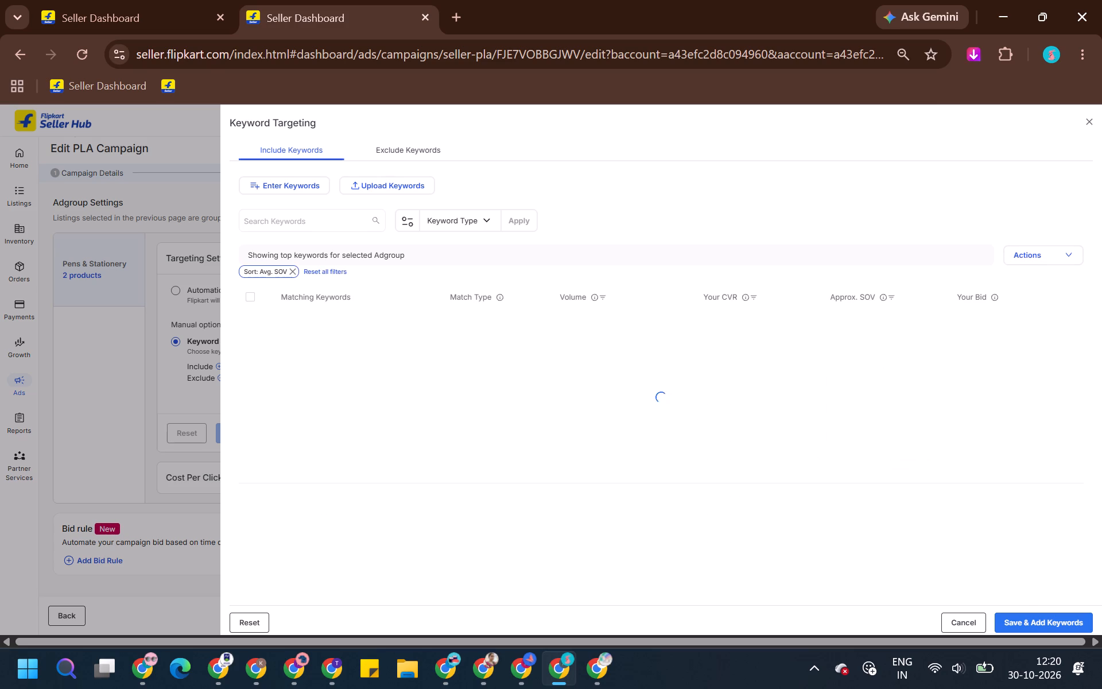
click(251, 293)
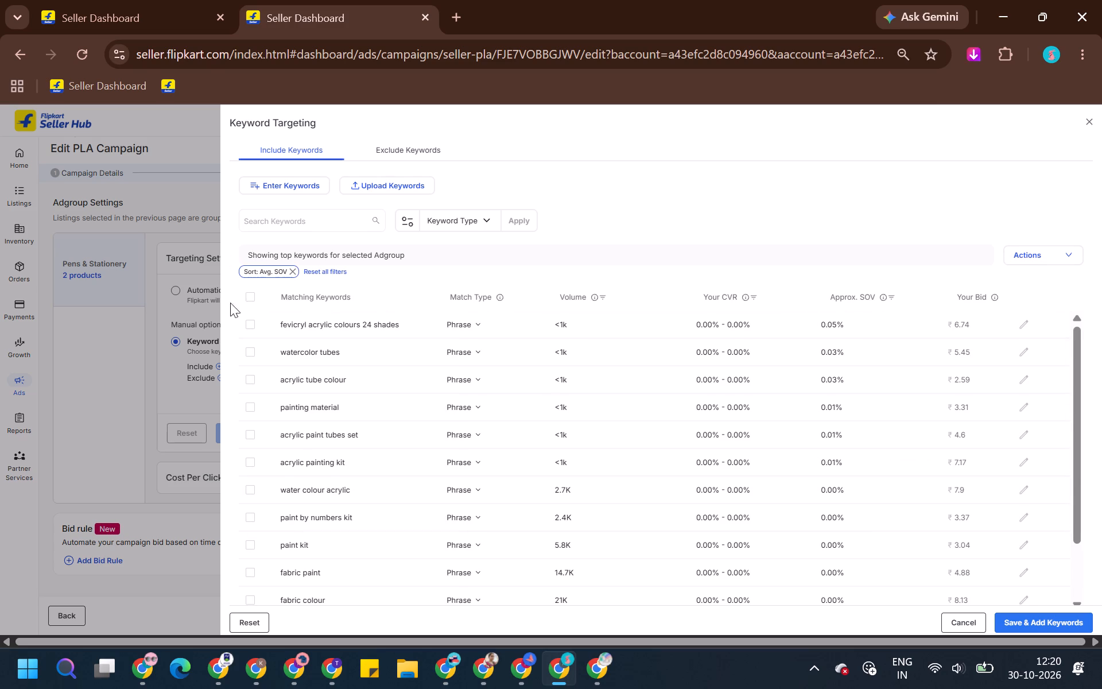
click(253, 295)
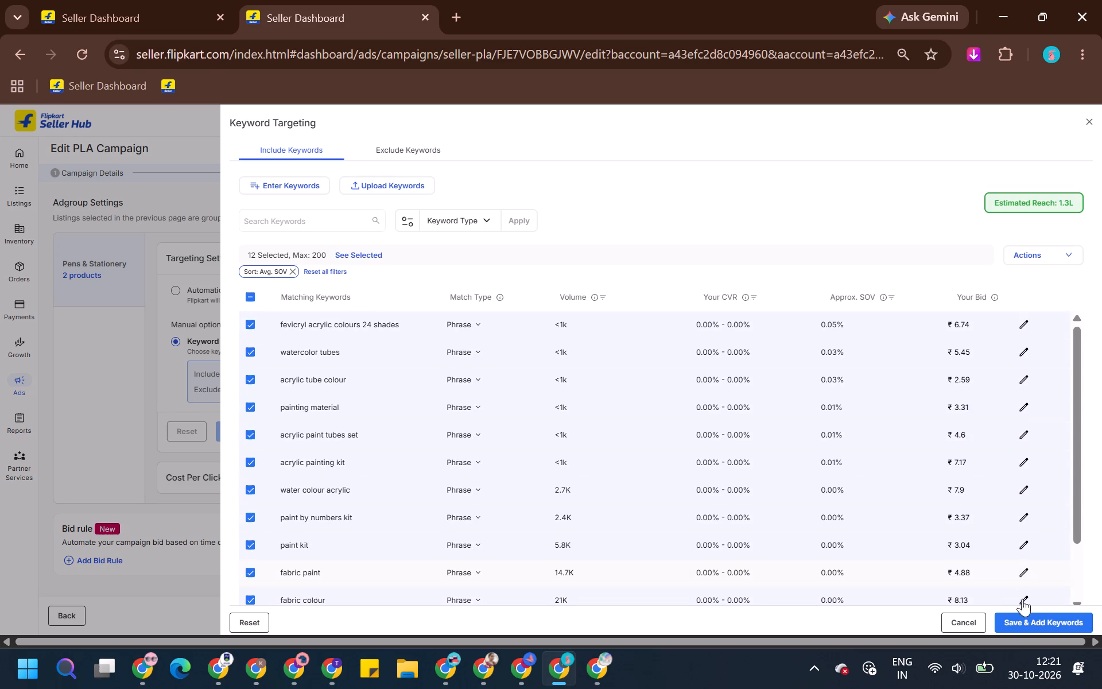
click(1034, 618)
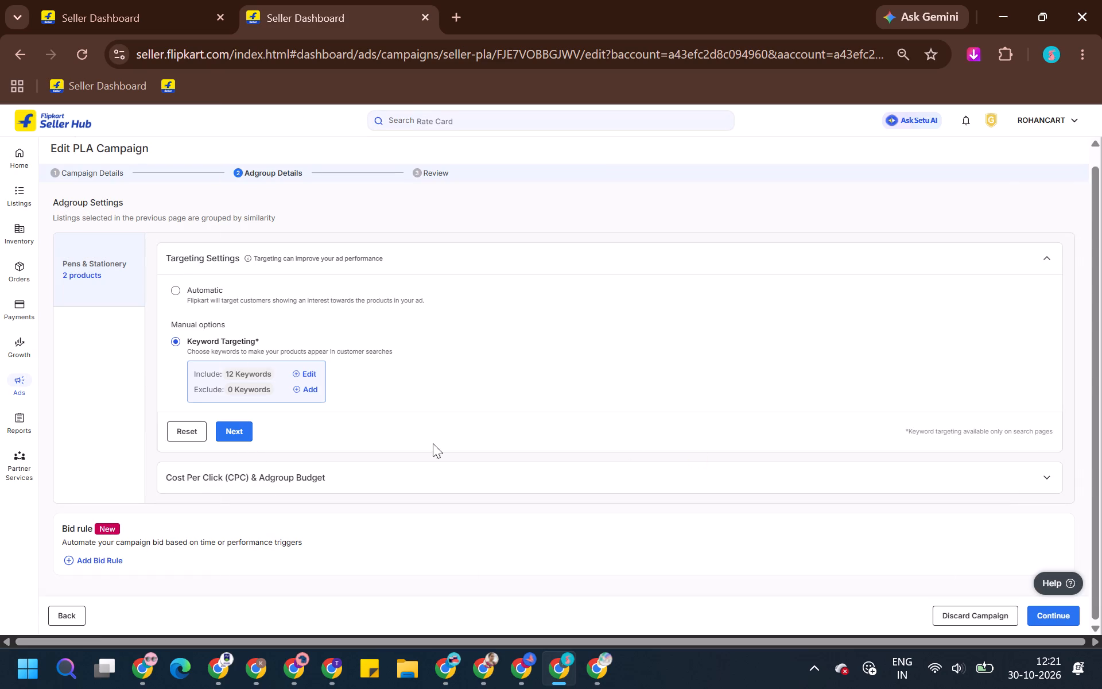
click(228, 432)
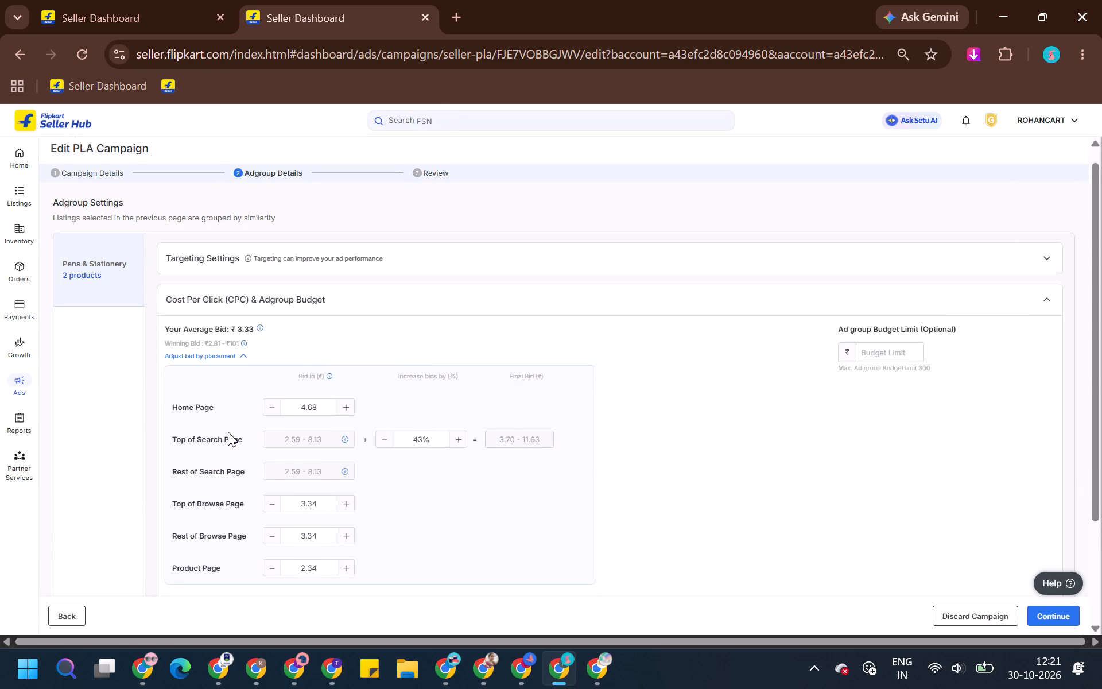
Set the Home Page, Top of Browse Page and Rest of Browse Page bids to ₹3.6 each.
scroll(522, 219, down, 1)
triple_click(274, 325)
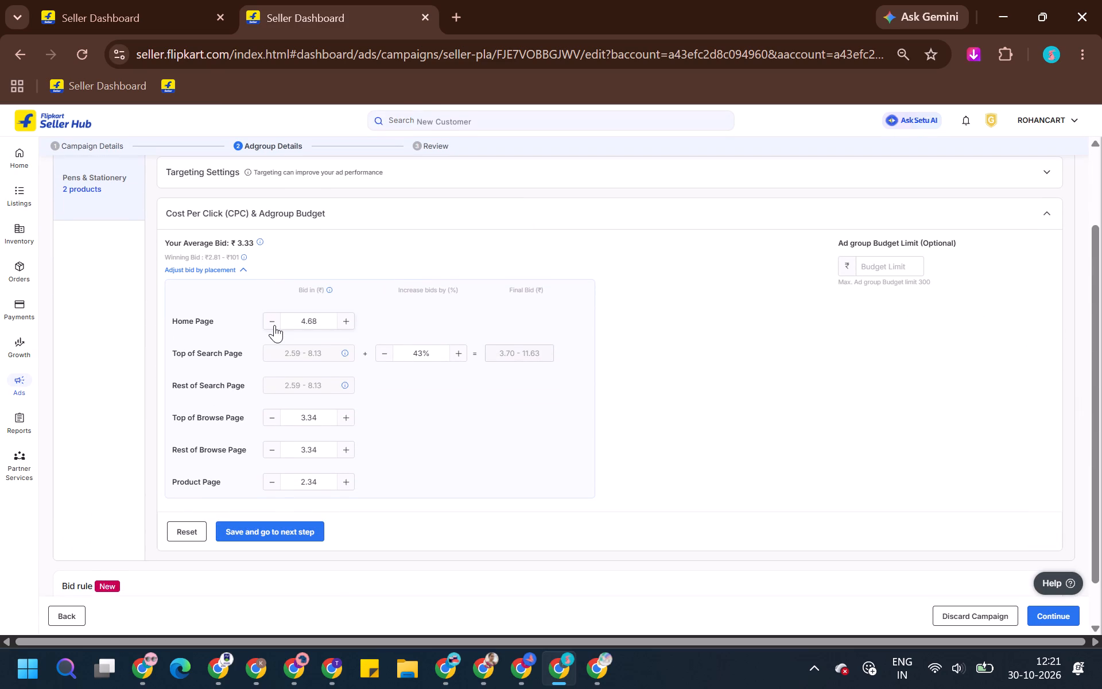
click(274, 325)
double_click(298, 322)
text(3.6)
double_click(320, 420)
triple_click(272, 421)
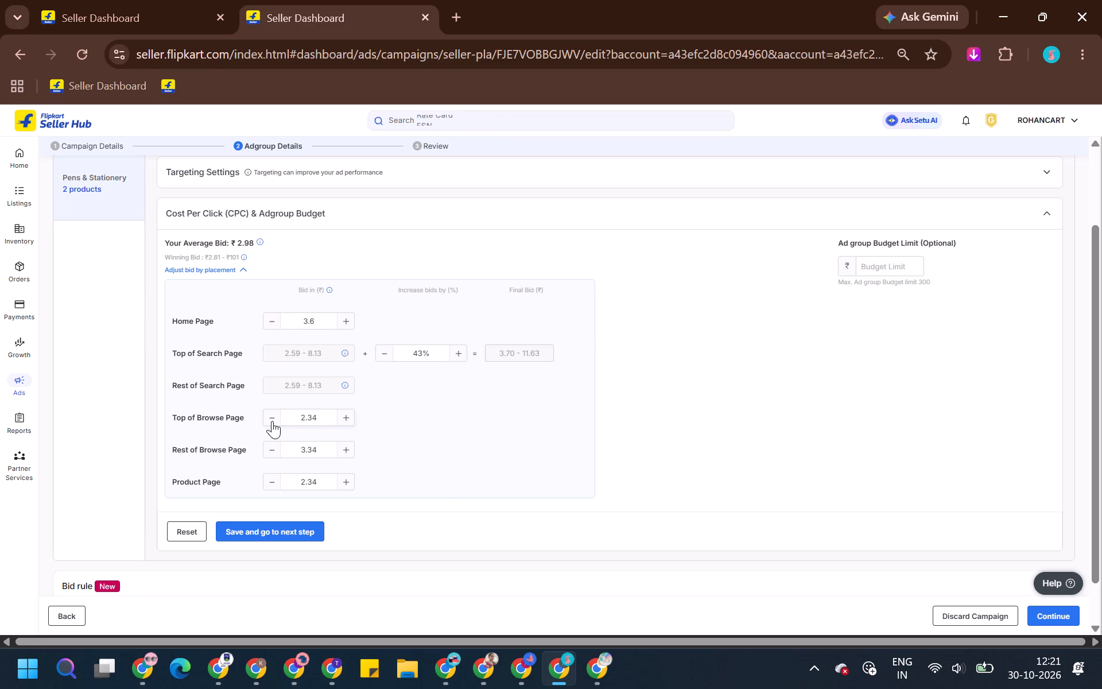
double_click(272, 421)
triple_click(300, 415)
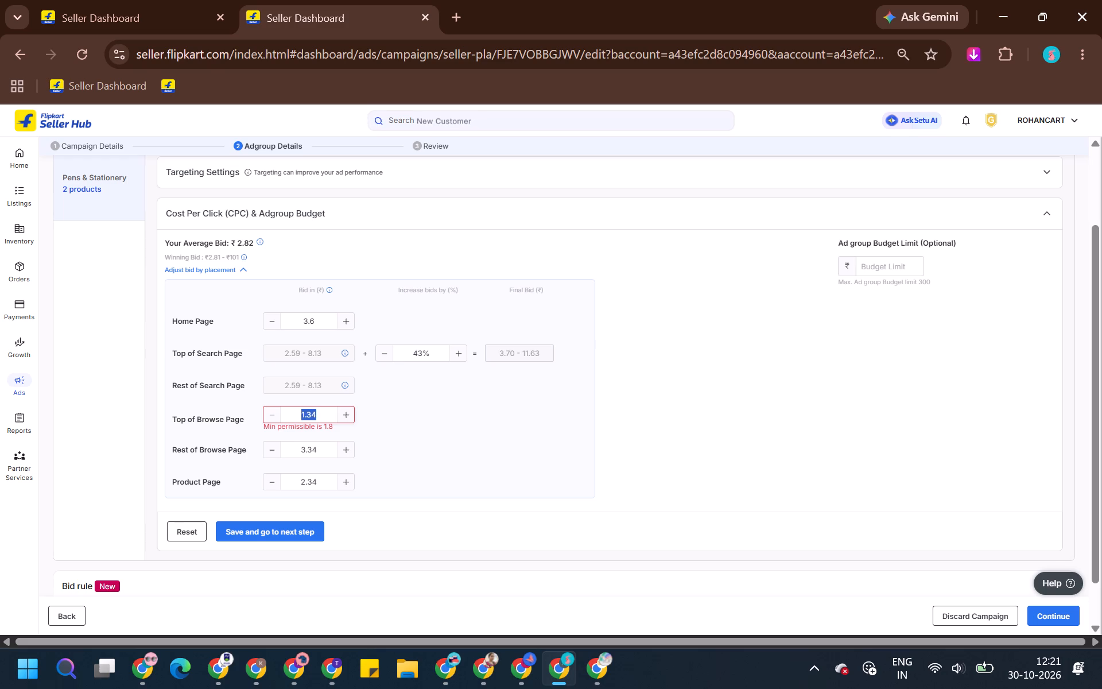
text(3.6)
double_click(304, 447)
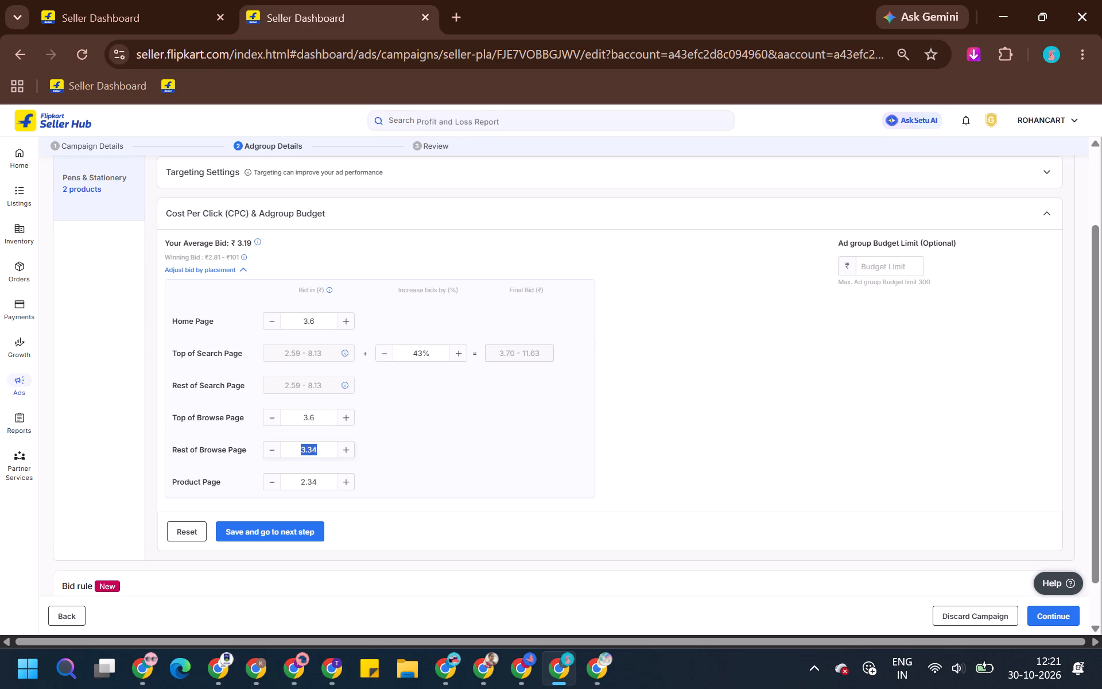
text(3.5)
key(BackSpace)
key(6)
Set the Product Page bid to ₹1.8 and save the adgroup bids.
double_click(304, 479)
text(1.9)
key(BackSpace)
key(8)
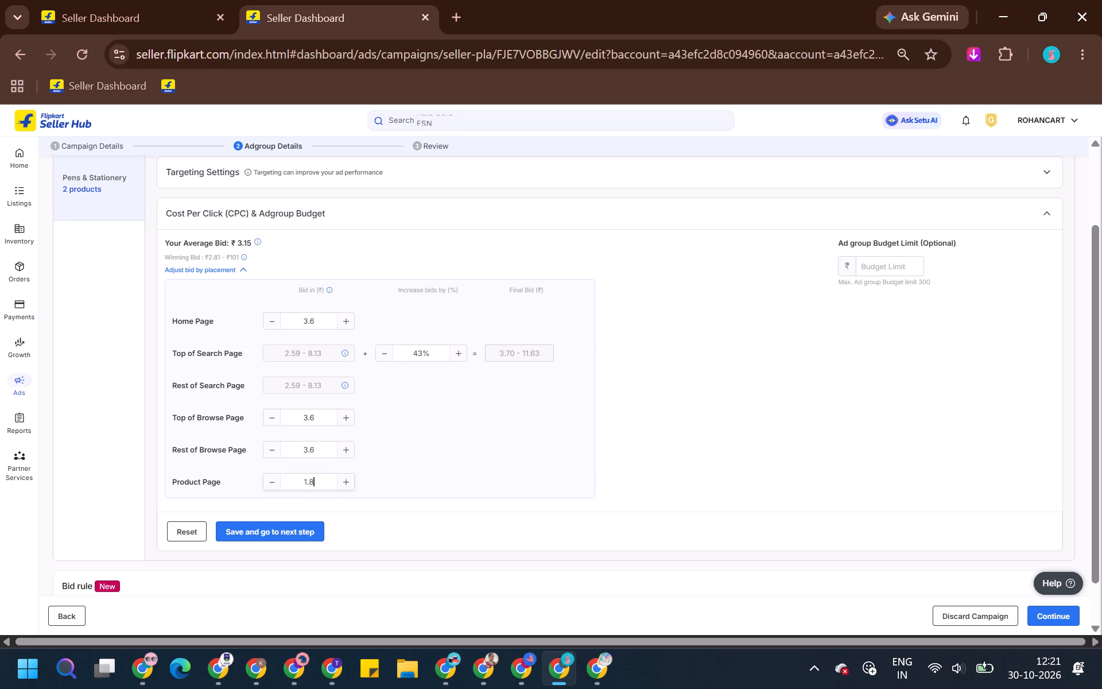
click(308, 531)
Continue through the review and submit the edited AcrylicPaint campaign.
drag(1072, 625, 1064, 618)
double_click(1064, 618)
click(1064, 618)
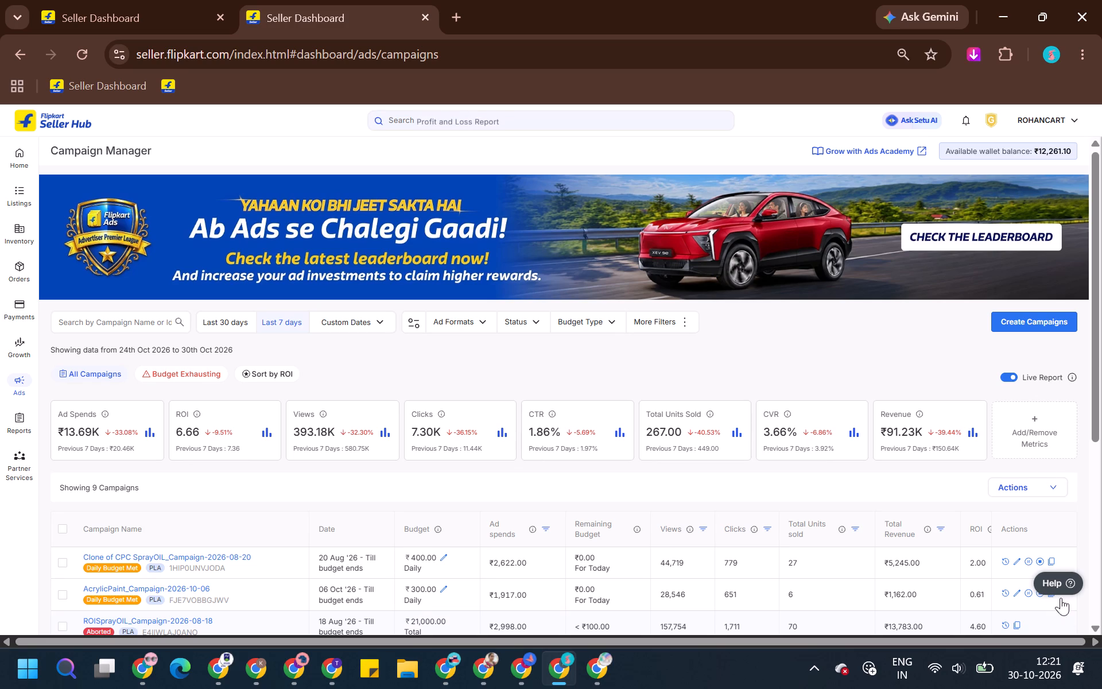
Open Light- LAMP_Campaign-2026-10-24 for editing and go to its product selection.
scroll(988, 350, down, 3)
scroll(570, 477, down, 2)
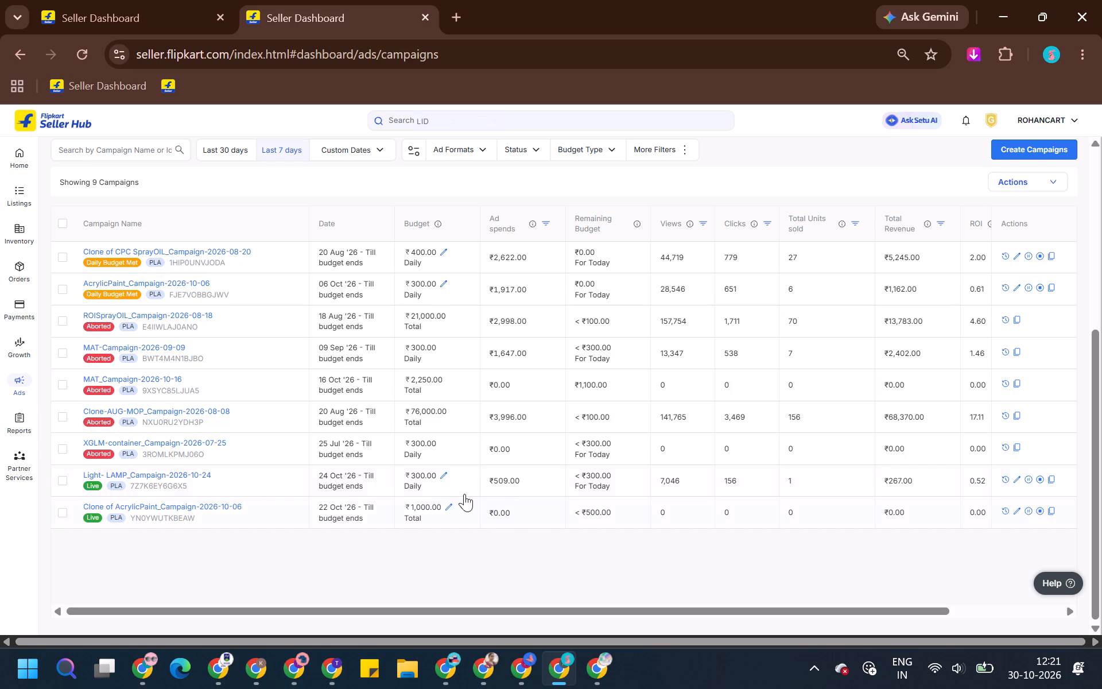
click(1016, 479)
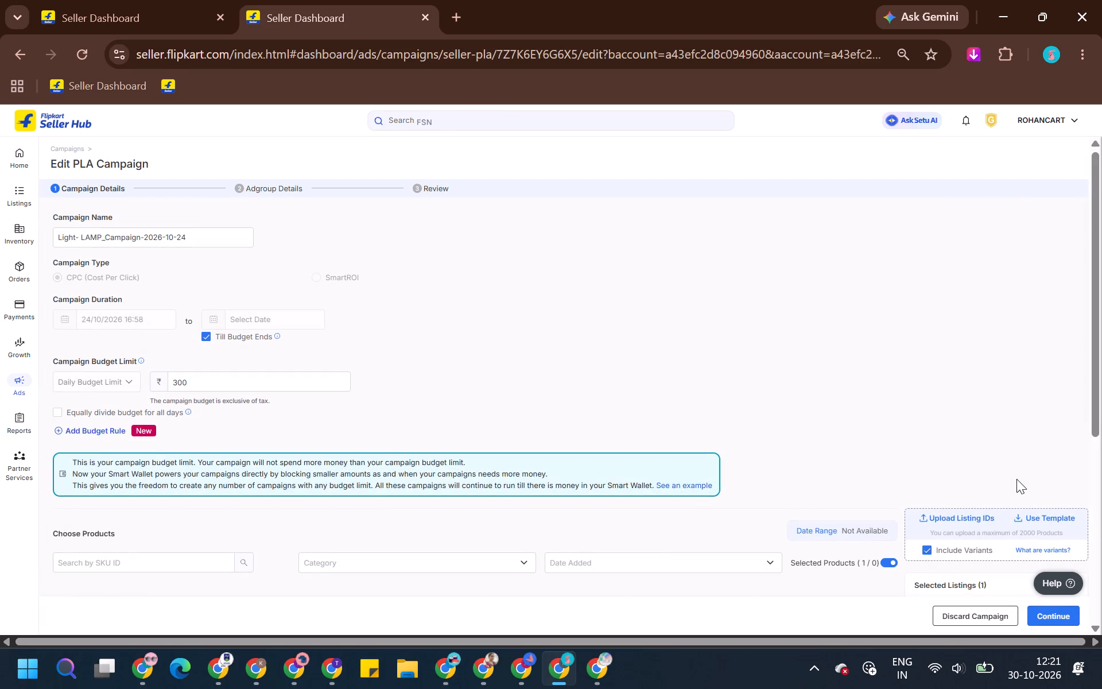
scroll(844, 359, down, 4)
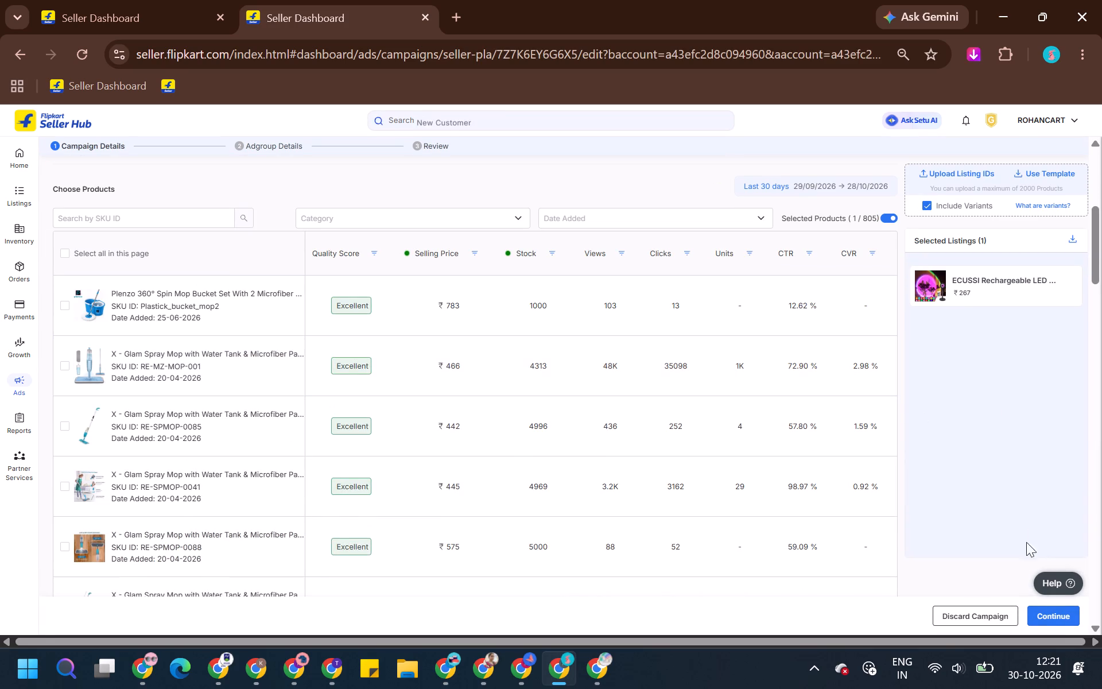
scroll(512, 379, up, 2)
In the other Seller Dashboard tab, open the listing requests and show more entries to find the sunset lamp SKUs, checking against the campaign.
click(172, 0)
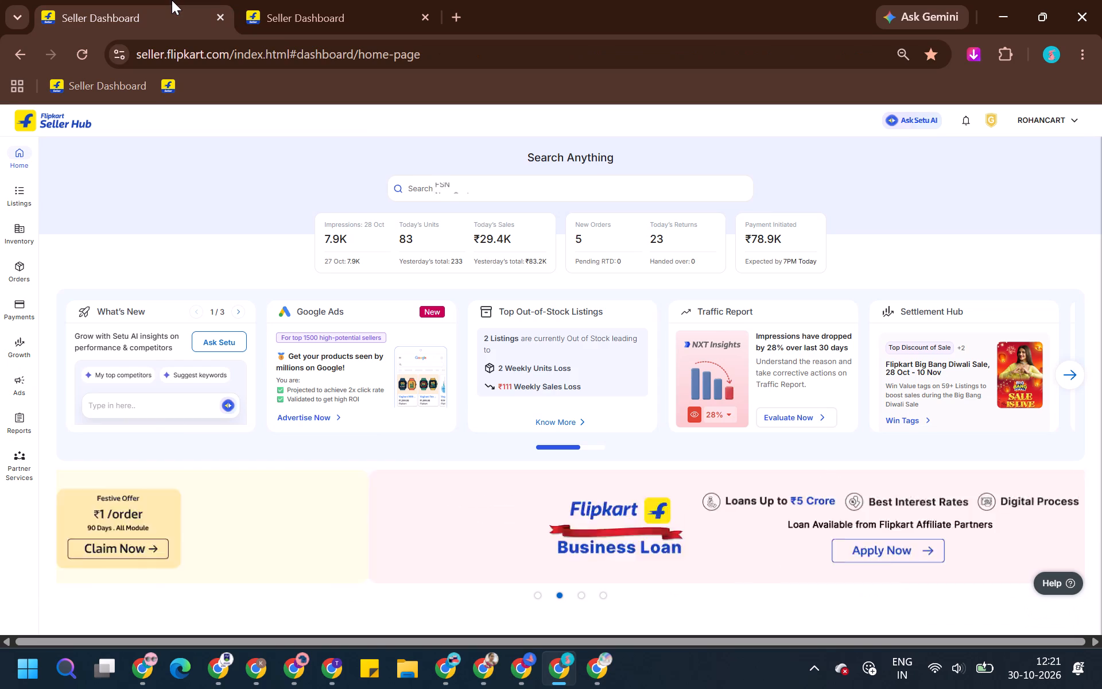
click(73, 216)
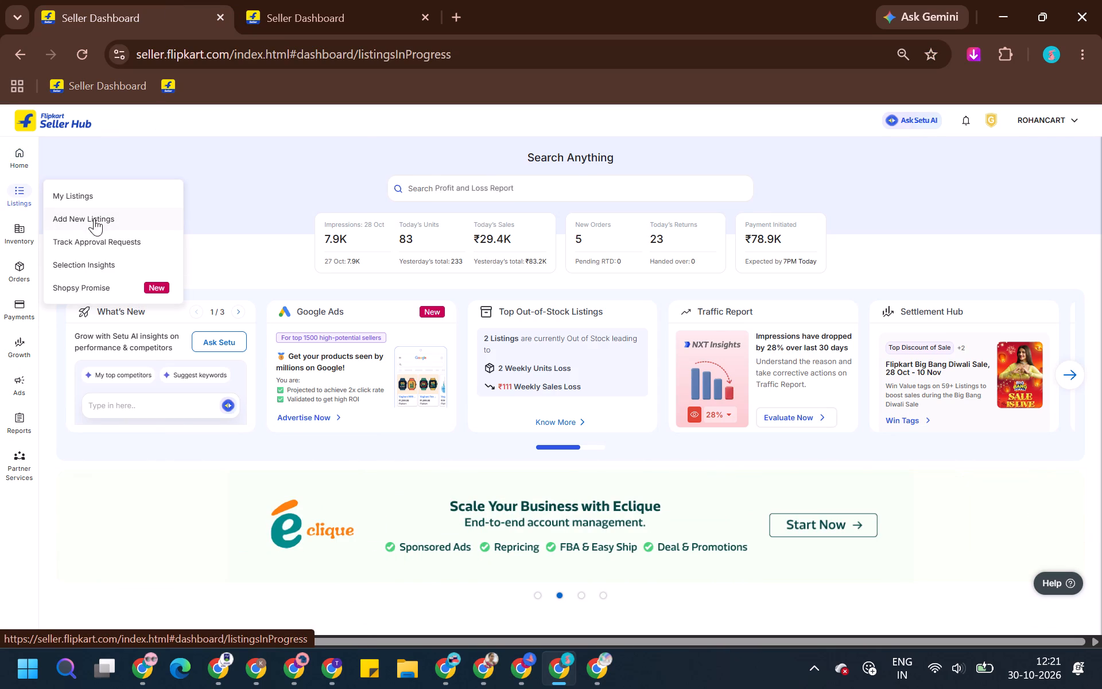
scroll(377, 193, down, 3)
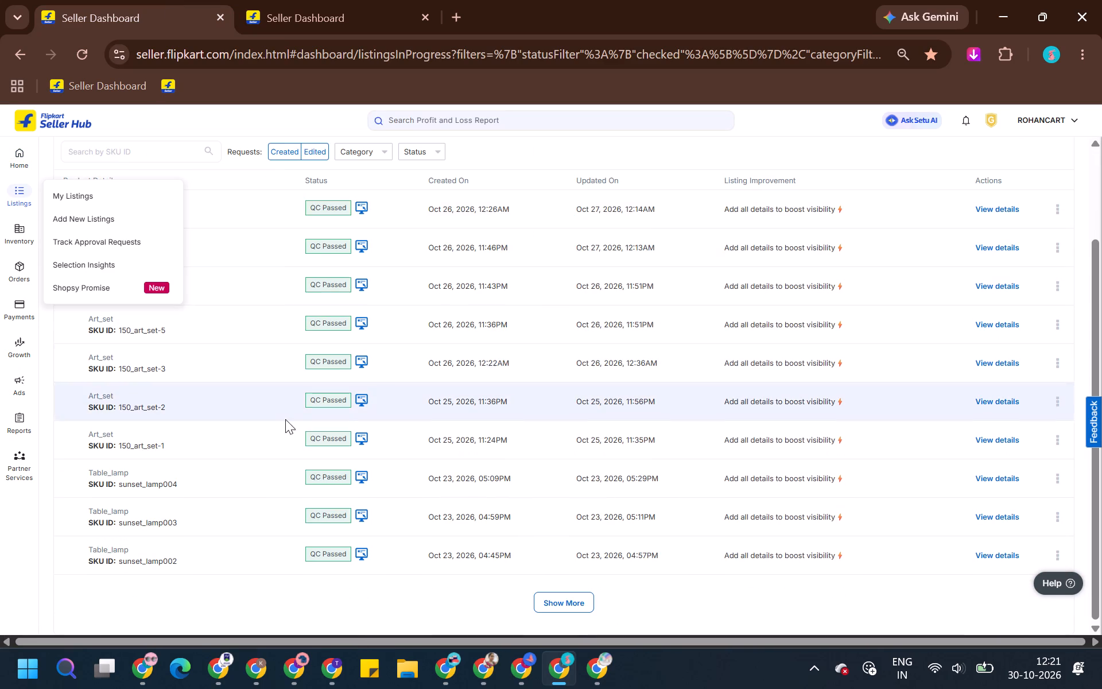
scroll(185, 463, down, 2)
click(331, 0)
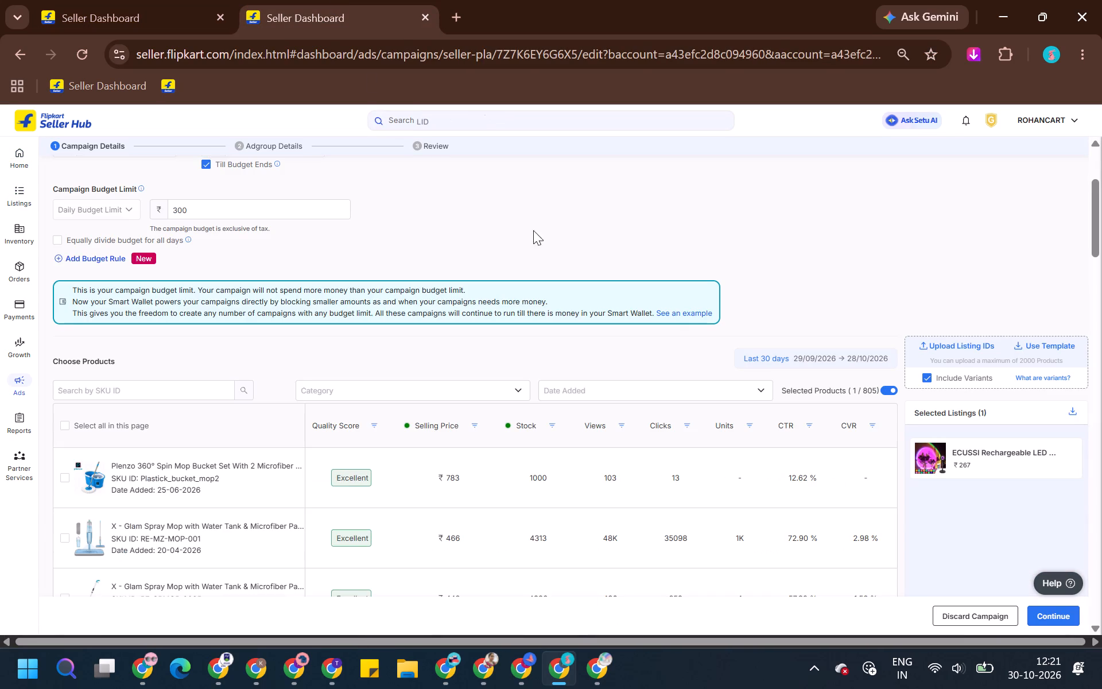
scroll(629, 237, down, 1)
click(156, 0)
scroll(313, 331, down, 3)
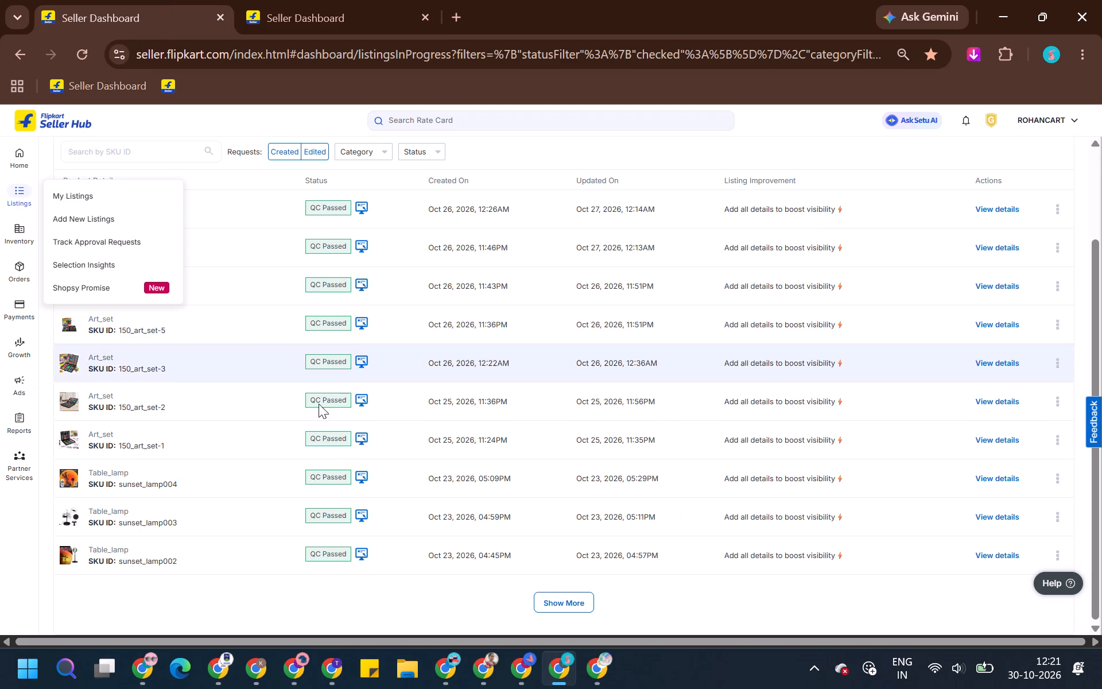
click(571, 601)
scroll(364, 461, down, 4)
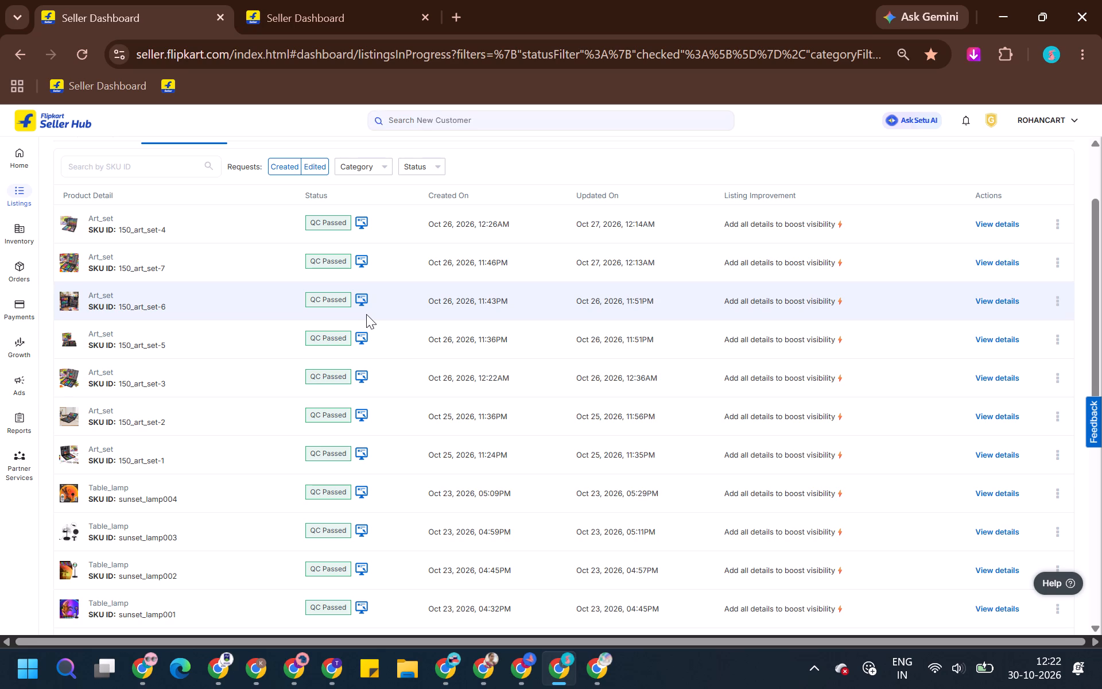
scroll(366, 314, down, 4)
scroll(366, 314, up, 1)
click(312, 0)
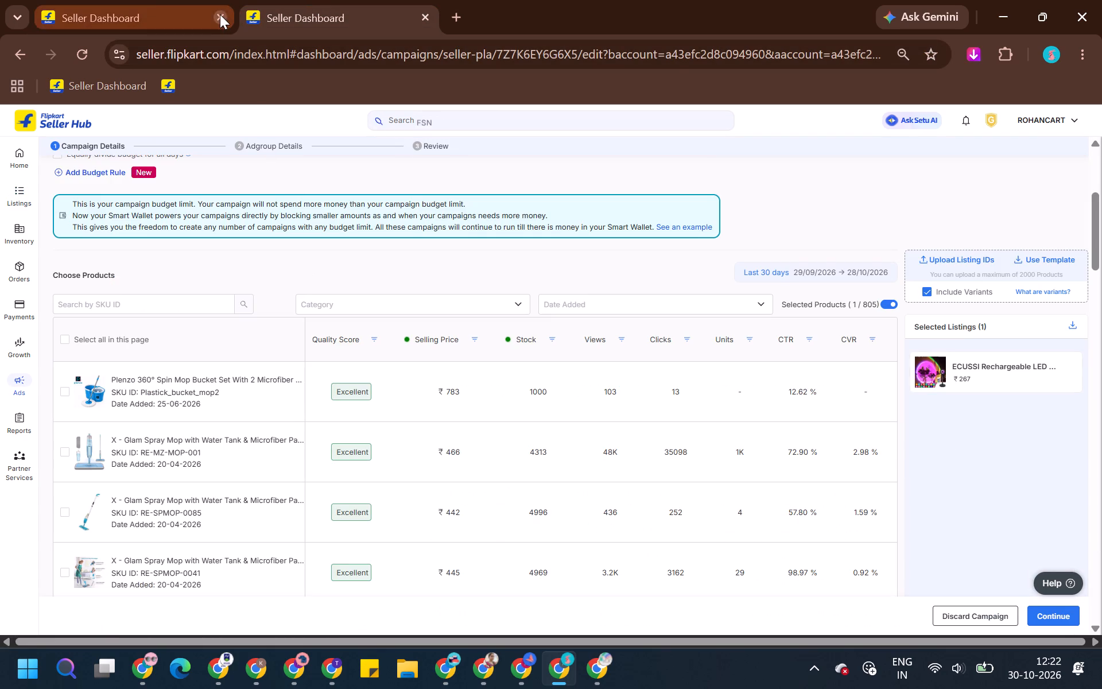
Copy the SKU ID sunset_lamp004 from the listings, search for it in the campaign's products and select that lamp.
click(162, 0)
double_click(157, 250)
key(ctrl+c)
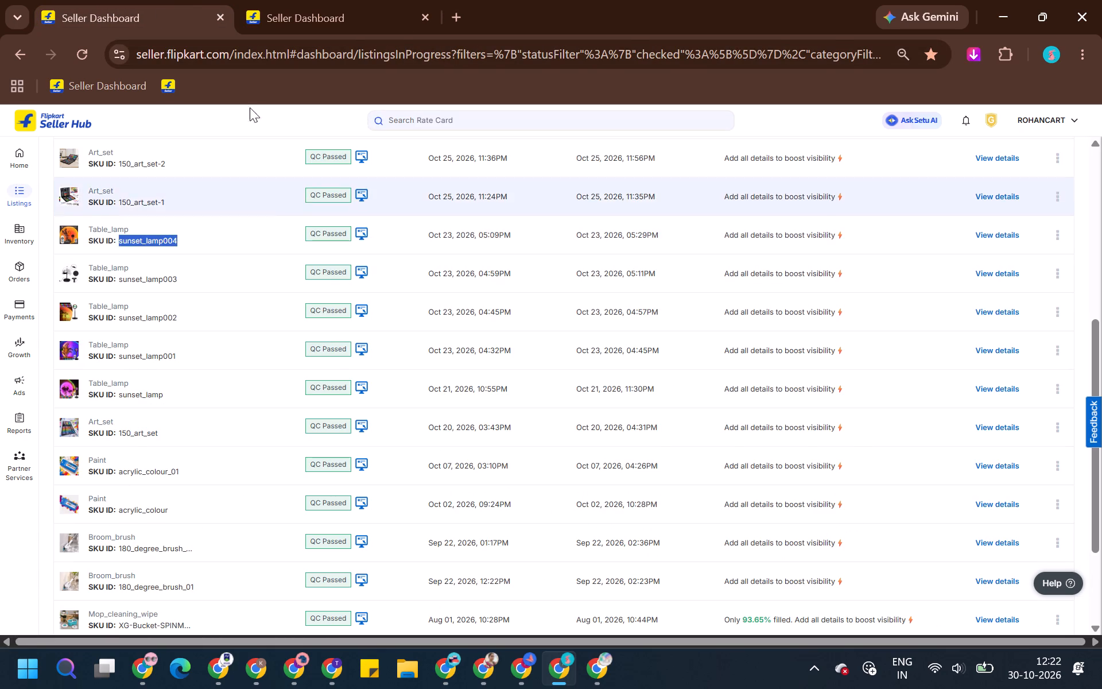
click(399, 0)
click(111, 299)
key(ctrl+v)
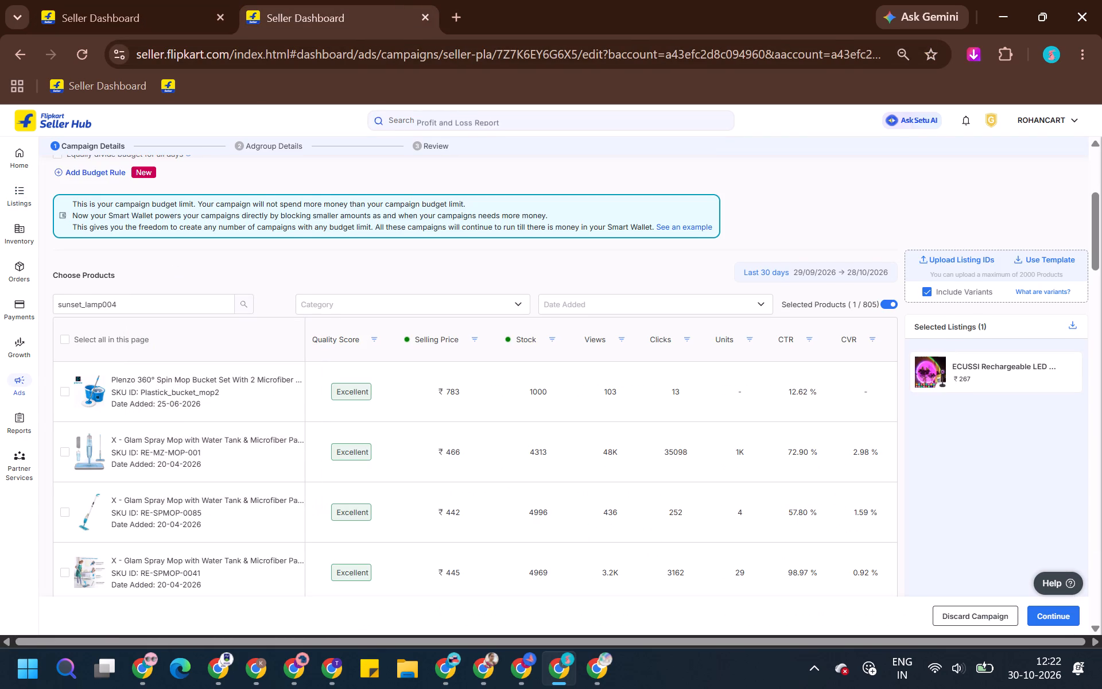
scroll(340, 204, down, 1)
click(197, 311)
Copy the SKU ID sunset_lamp003 from the listings, search for it in the campaign's products and select that lamp.
click(204, 0)
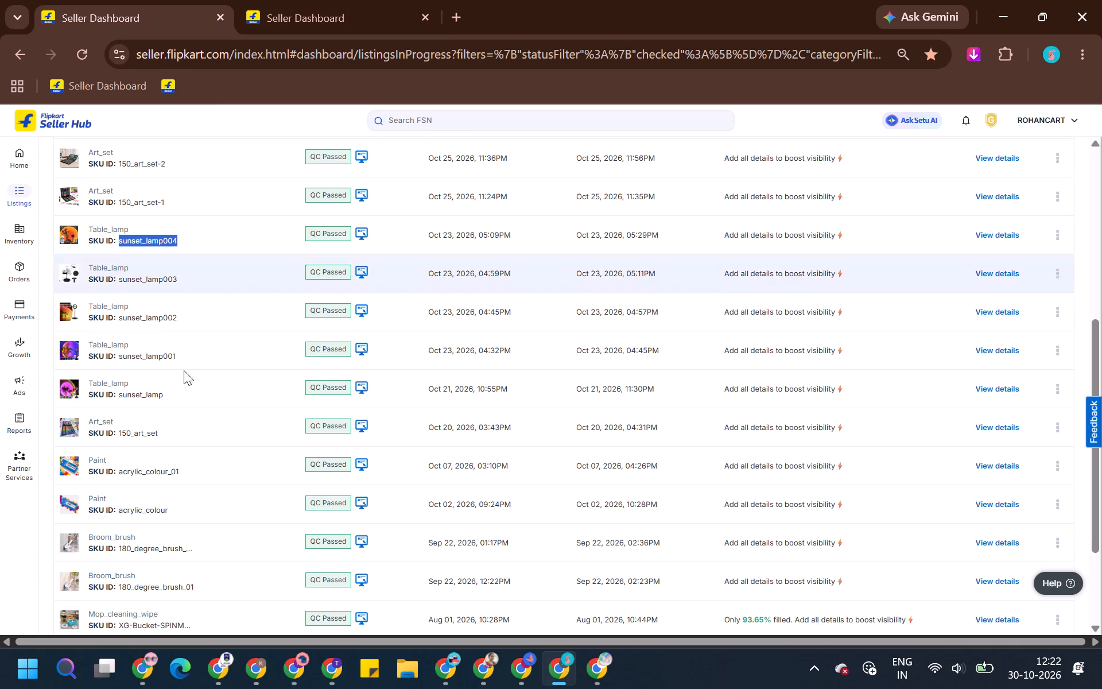
double_click(158, 280)
key(ctrl+c)
click(337, 3)
click(175, 230)
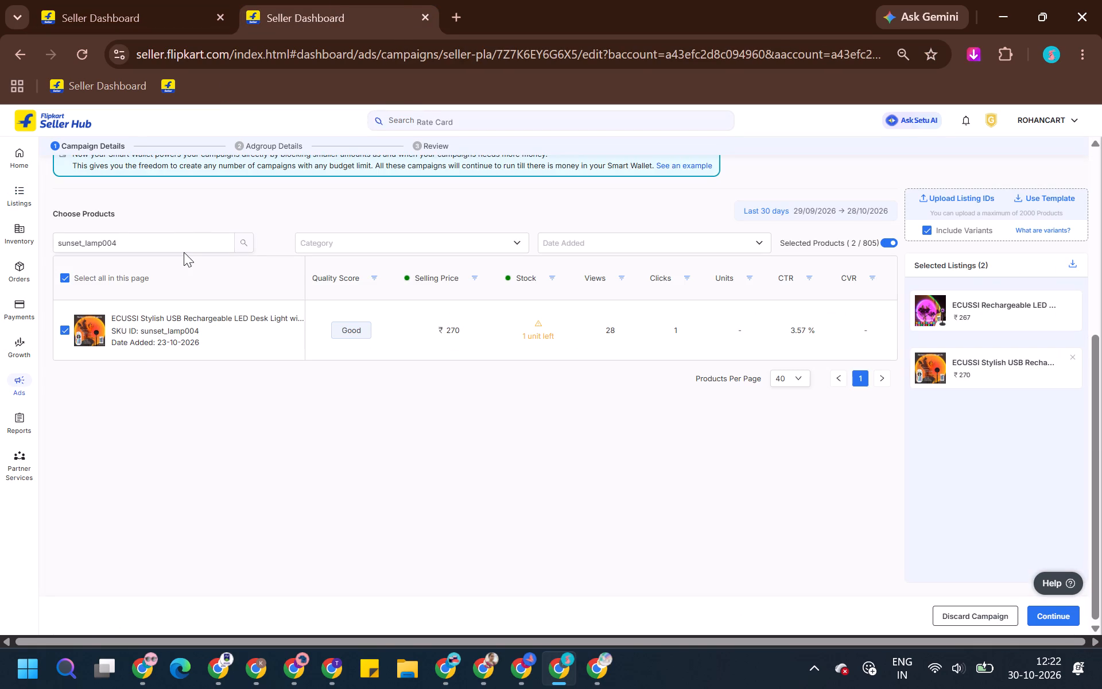
triple_click(184, 252)
triple_click(173, 234)
key(ctrl+v)
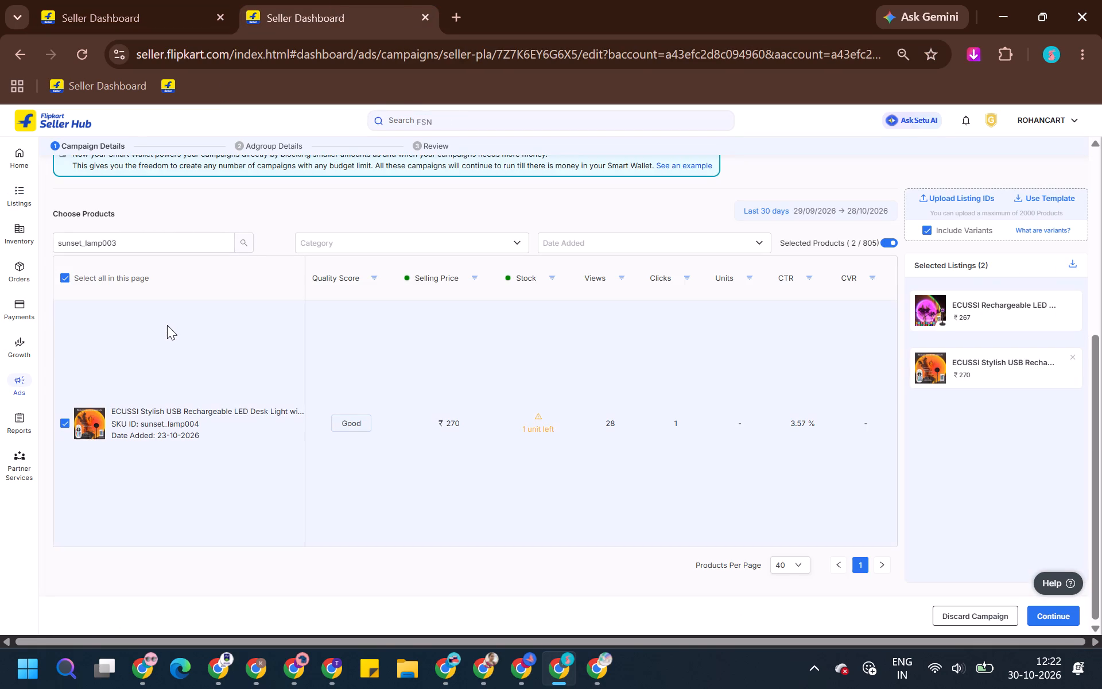
click(167, 325)
Copy the SKU ID sunset_lamp002 from the listings, search for it in the campaign's products and select that lamp.
click(165, 0)
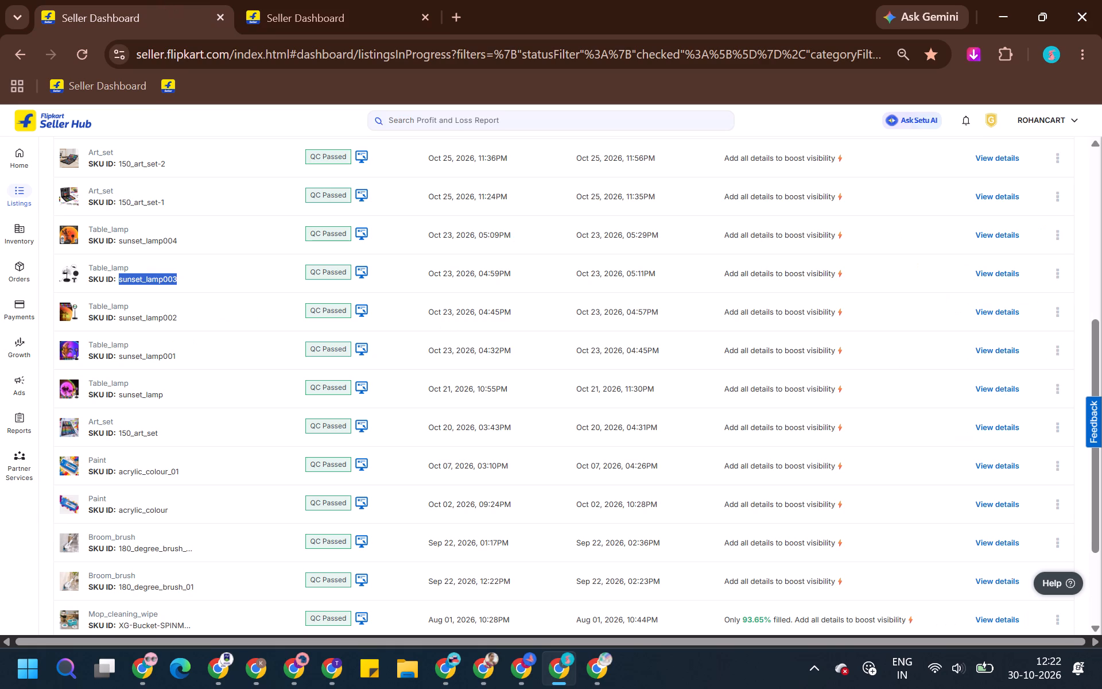
triple_click(145, 323)
key(ctrl+c)
click(405, 0)
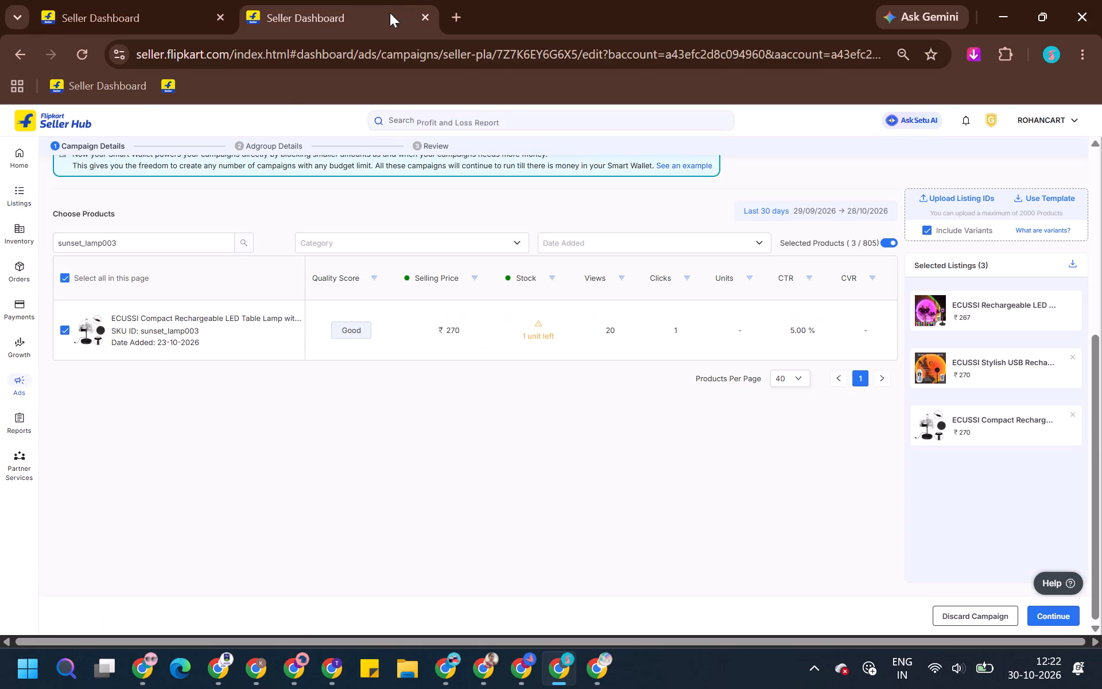
triple_click(153, 238)
key(ctrl+v)
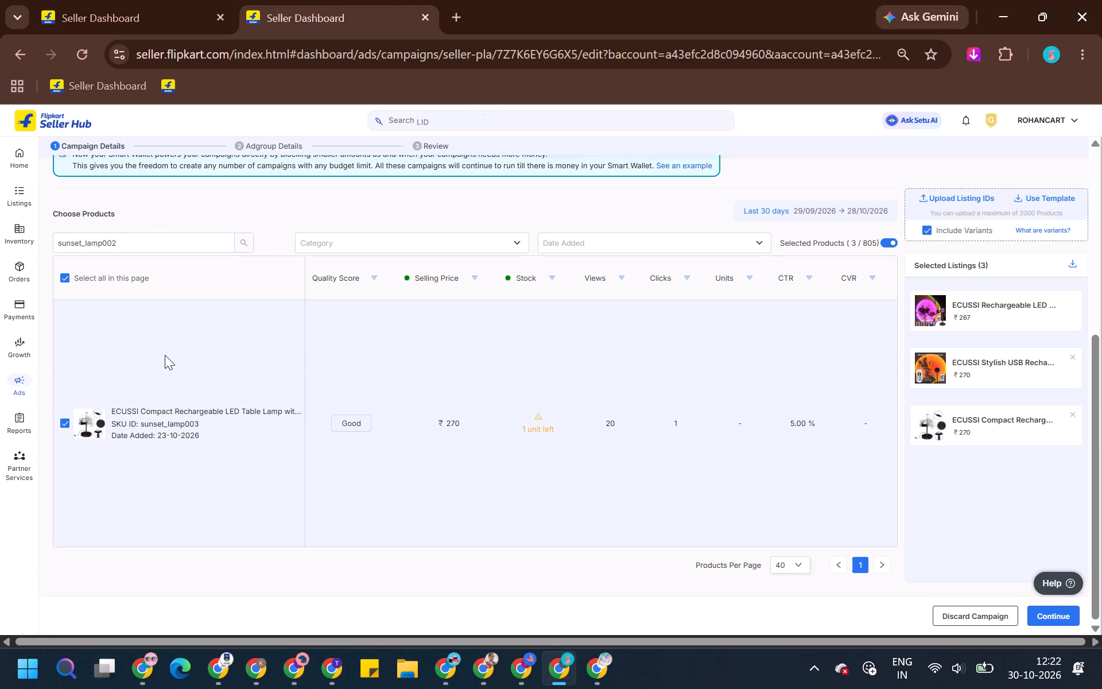
click(197, 326)
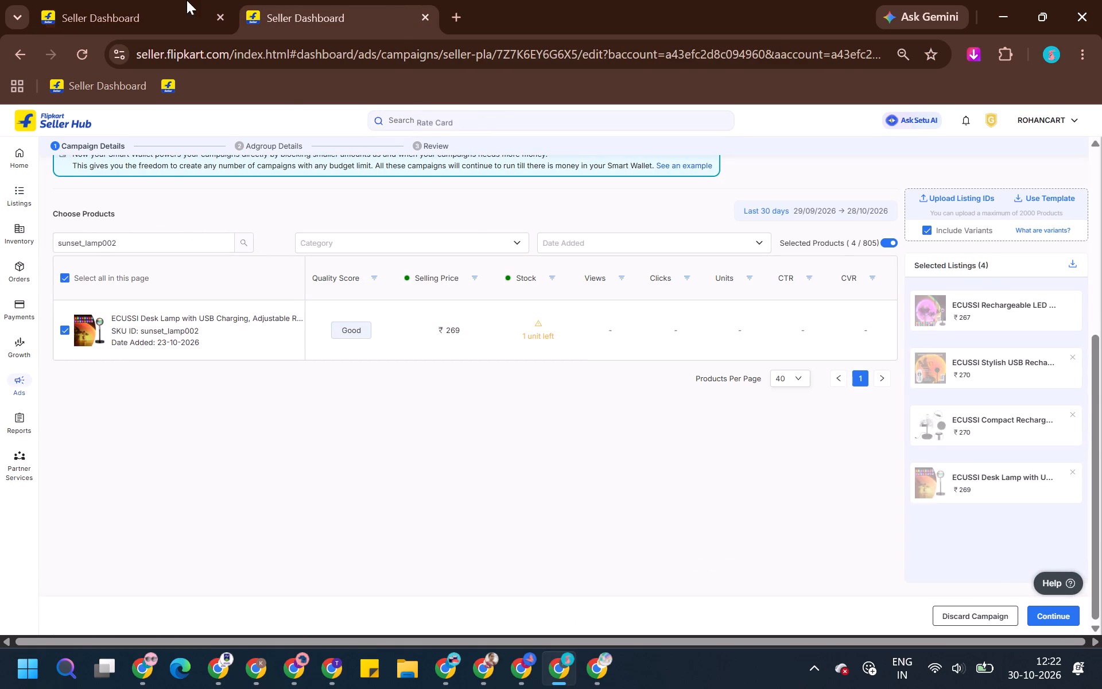
Copy the SKU ID sunset_lamp001 from the listings, search for it in the campaign's products and select that lamp.
click(187, 0)
click(143, 341)
triple_click(150, 358)
key(ctrl+c)
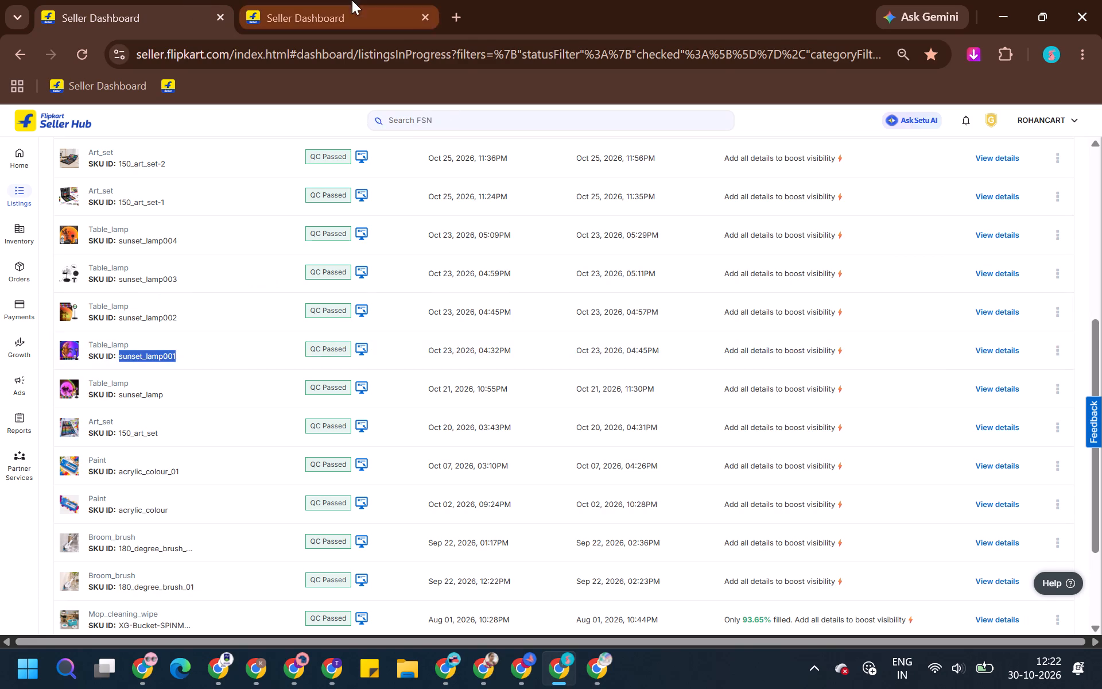
click(352, 0)
triple_click(149, 239)
key(ctrl+v)
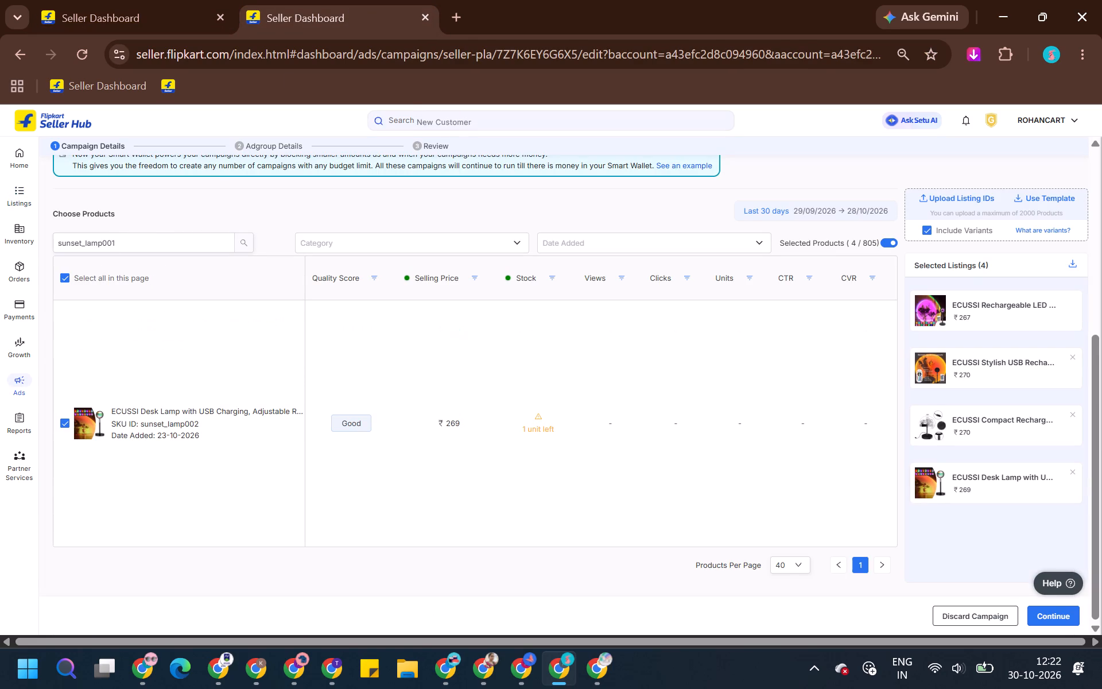
click(180, 347)
Copy the SKU ID sunset_lamp from the listings, search for it in the campaign's products and check its selection.
click(180, 0)
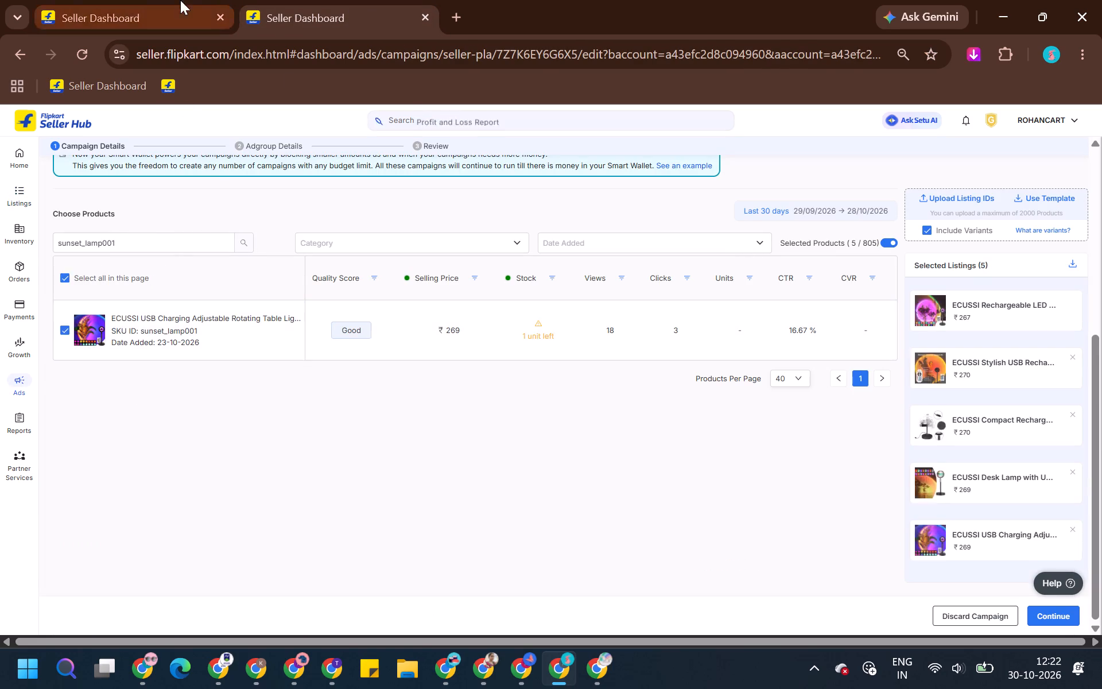
double_click(146, 397)
key(ctrl+c)
click(378, 0)
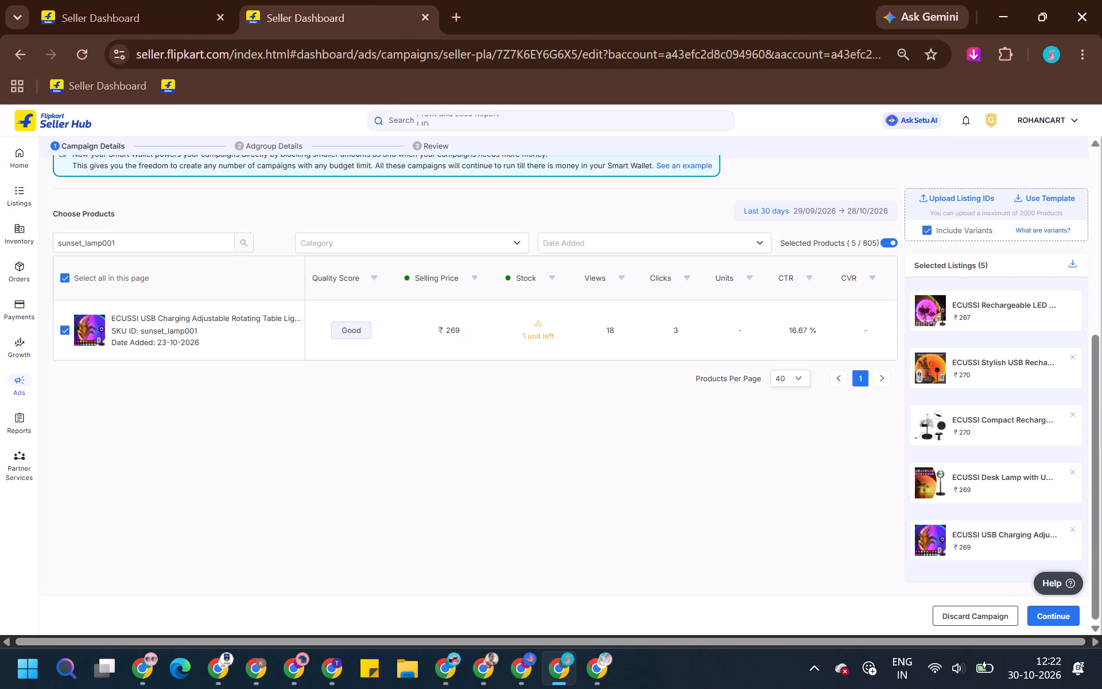
triple_click(132, 237)
key(ctrl+v)
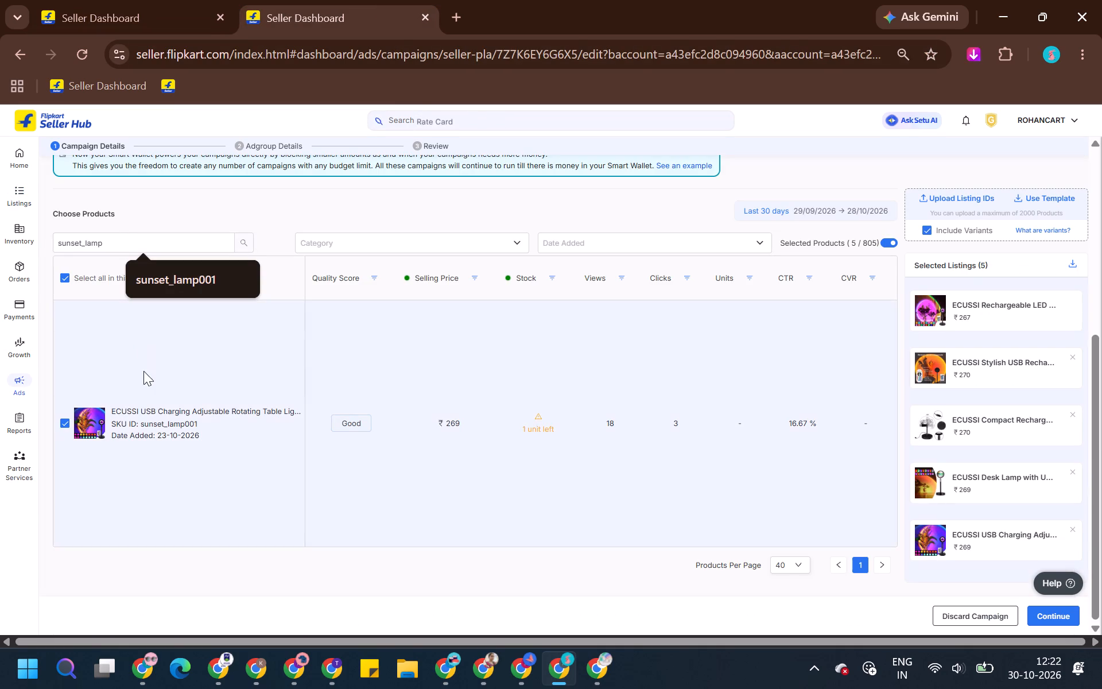
click(166, 333)
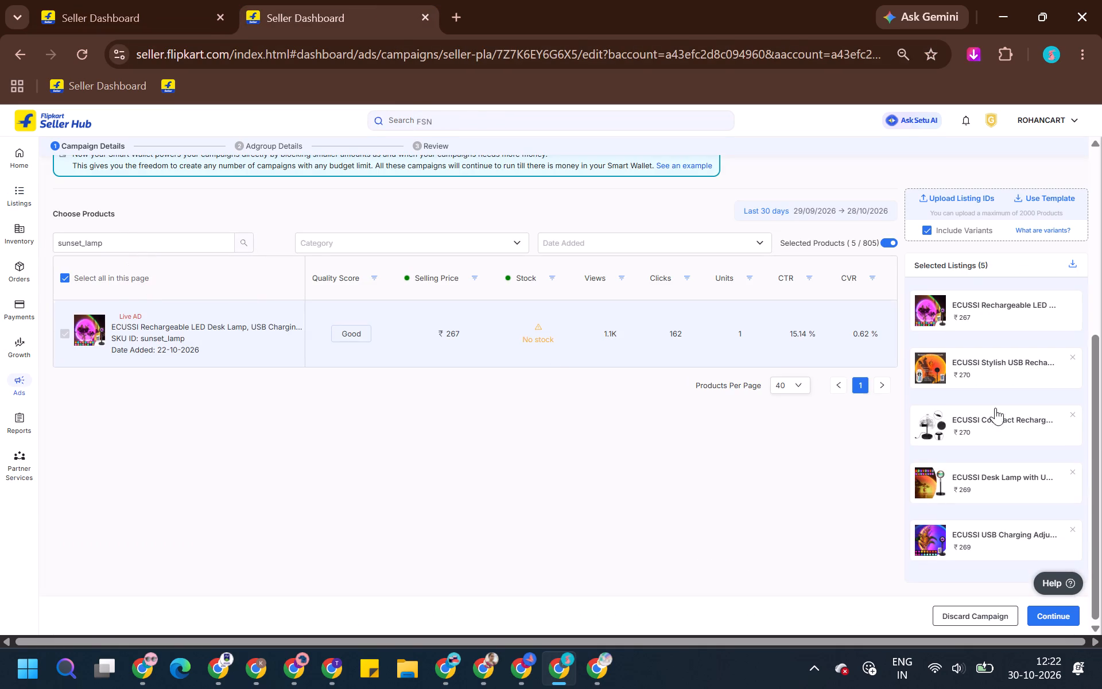
Continue from the product selection to the adgroup details of the Light- LAMP campaign.
click(1056, 614)
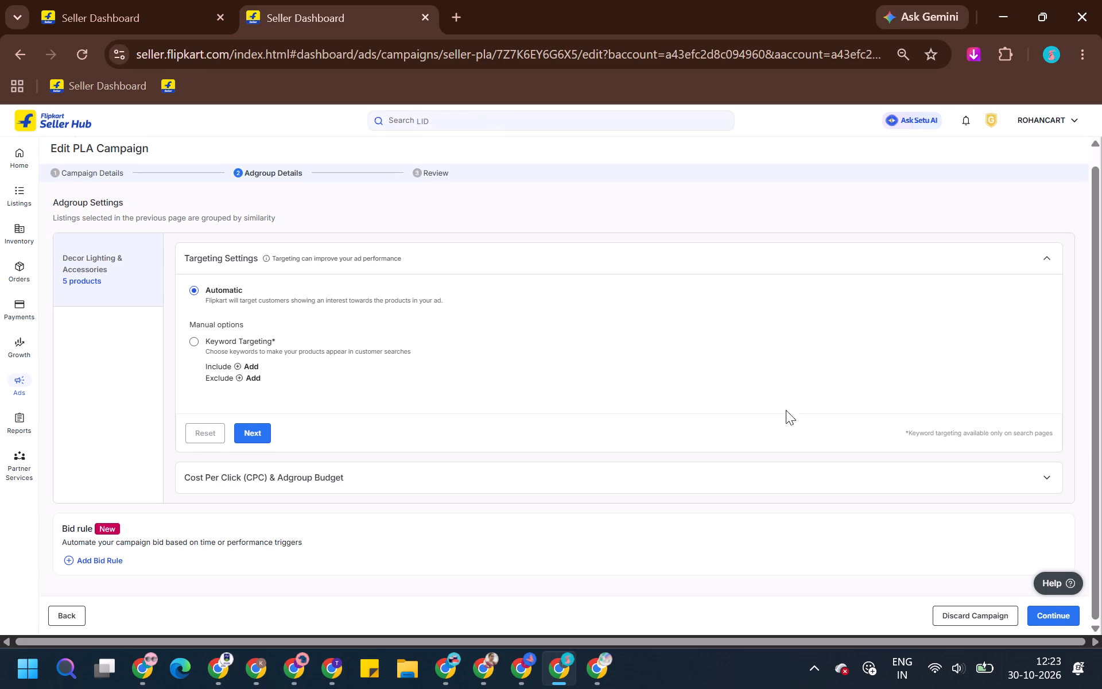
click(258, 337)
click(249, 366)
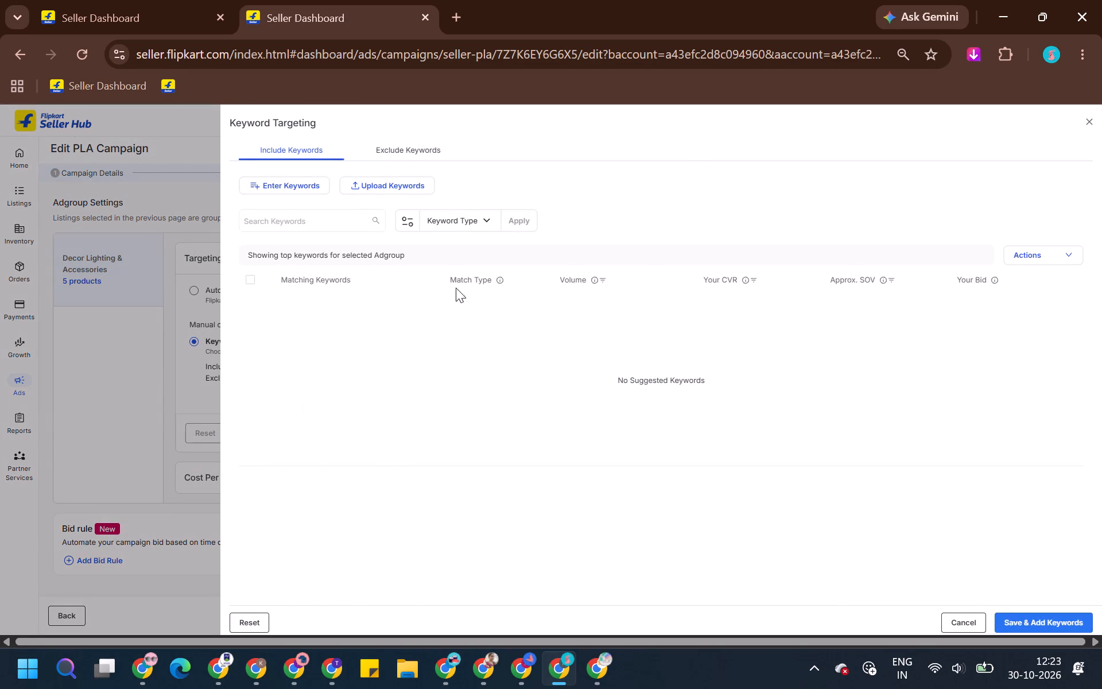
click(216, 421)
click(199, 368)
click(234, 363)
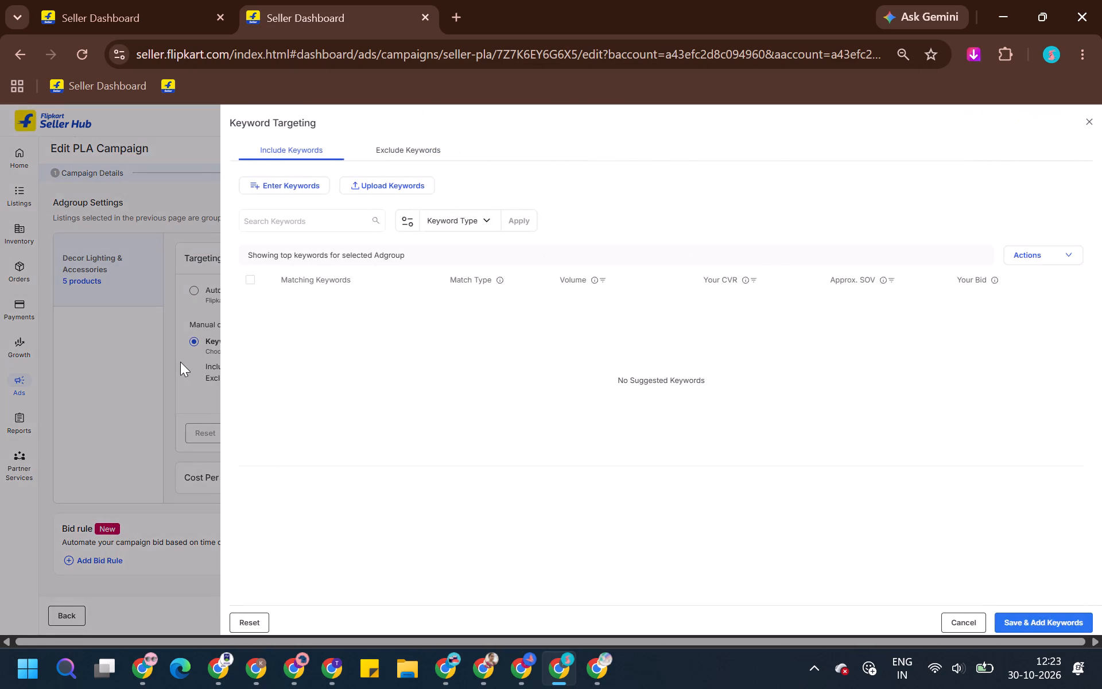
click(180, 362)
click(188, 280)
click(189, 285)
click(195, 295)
Keep the Automatic targeting and proceed to the adgroup's cost-per-click bids by placement.
click(252, 441)
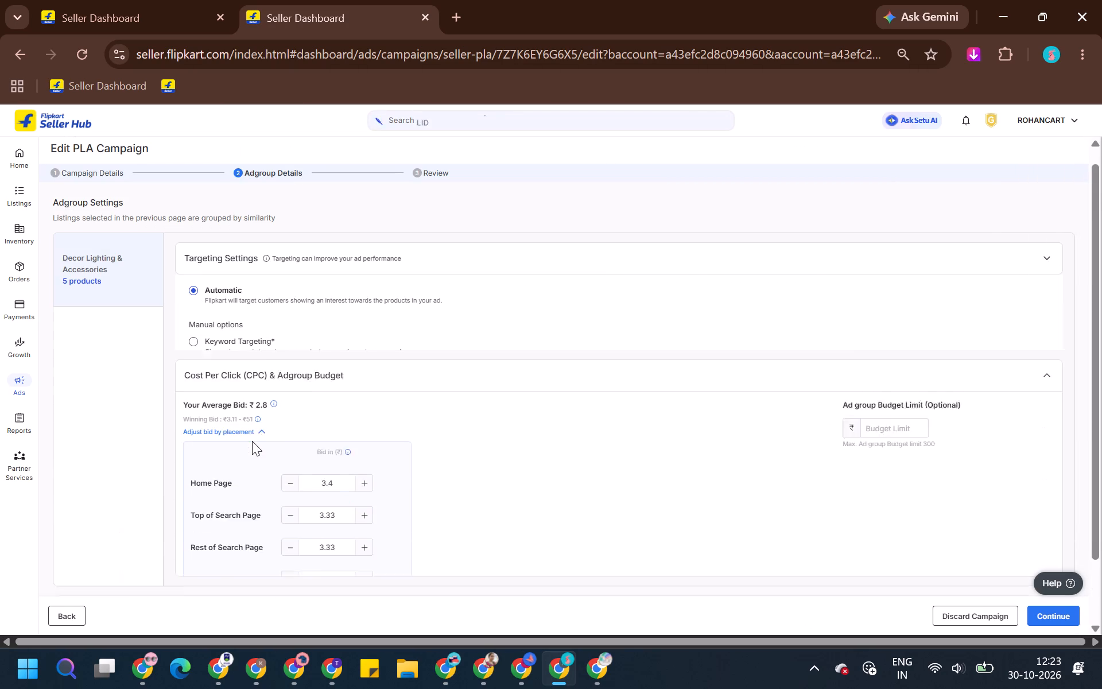
scroll(468, 308, down, 2)
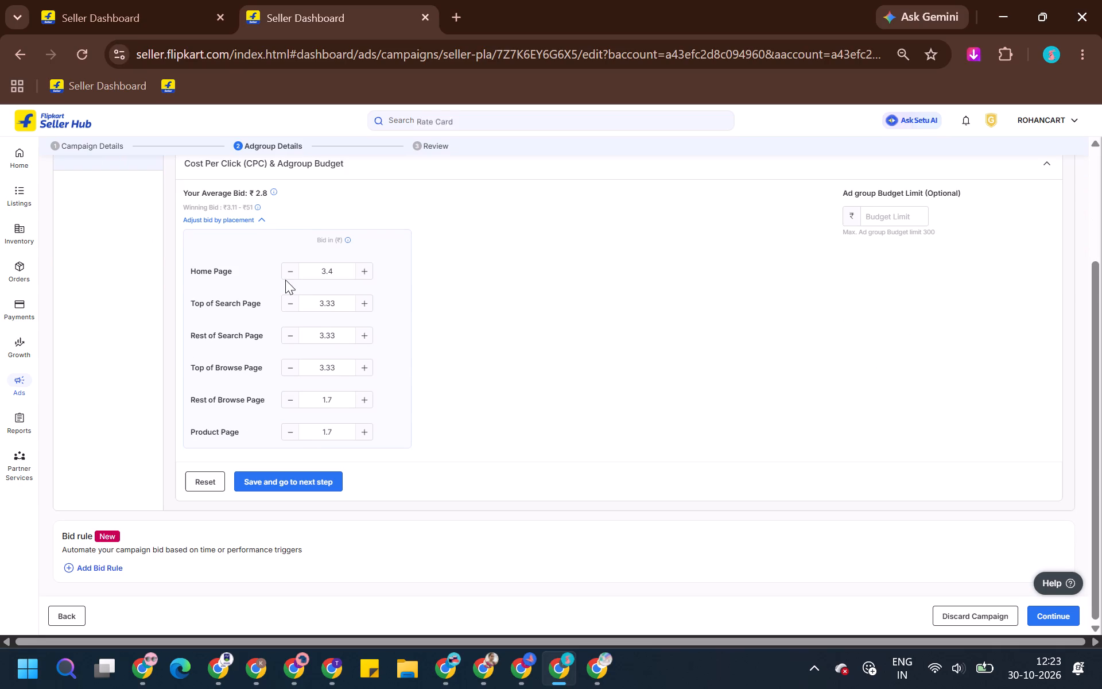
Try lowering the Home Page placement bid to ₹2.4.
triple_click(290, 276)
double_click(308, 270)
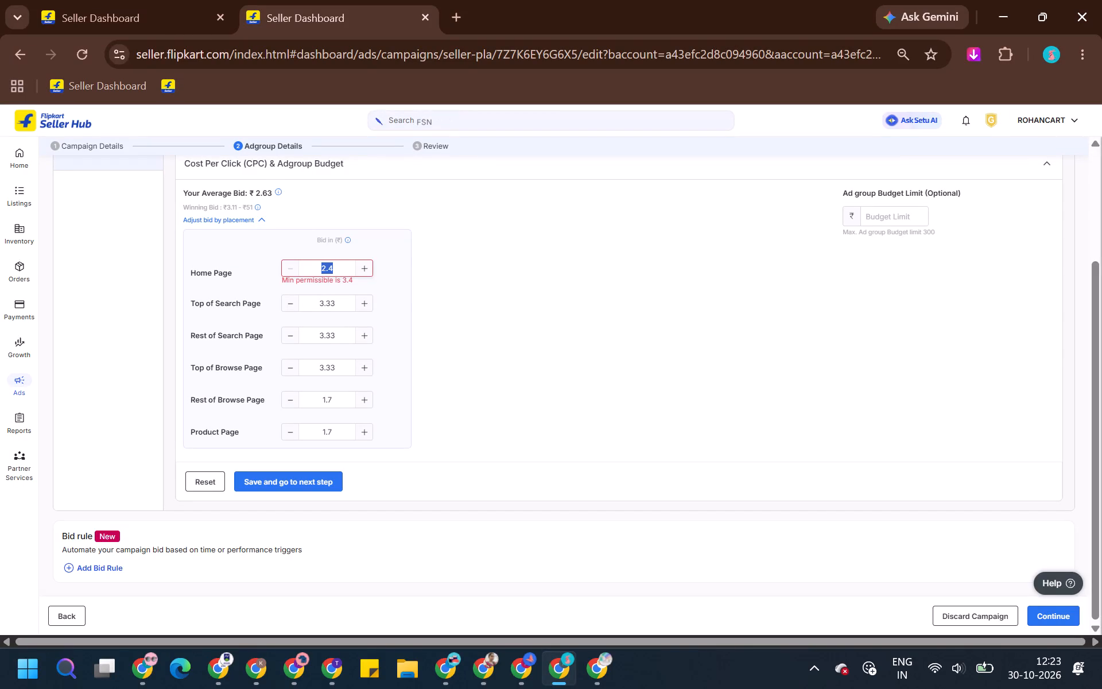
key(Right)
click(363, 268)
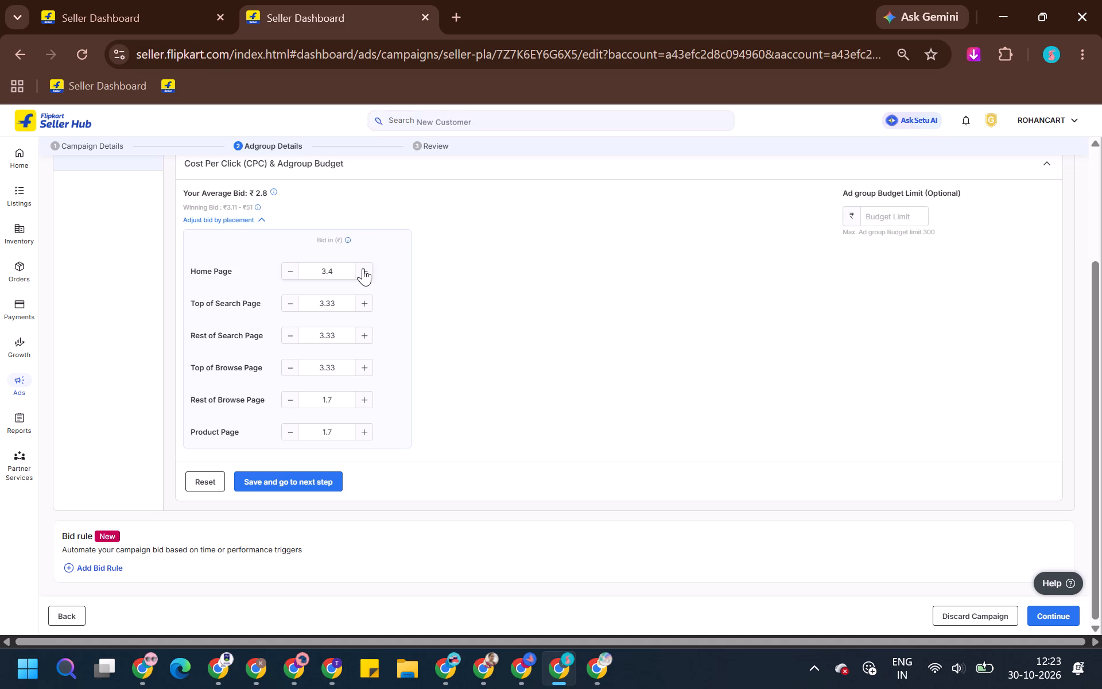
Set the Top of Search Page placement bid to ₹3.4.
triple_click(286, 309)
click(286, 309)
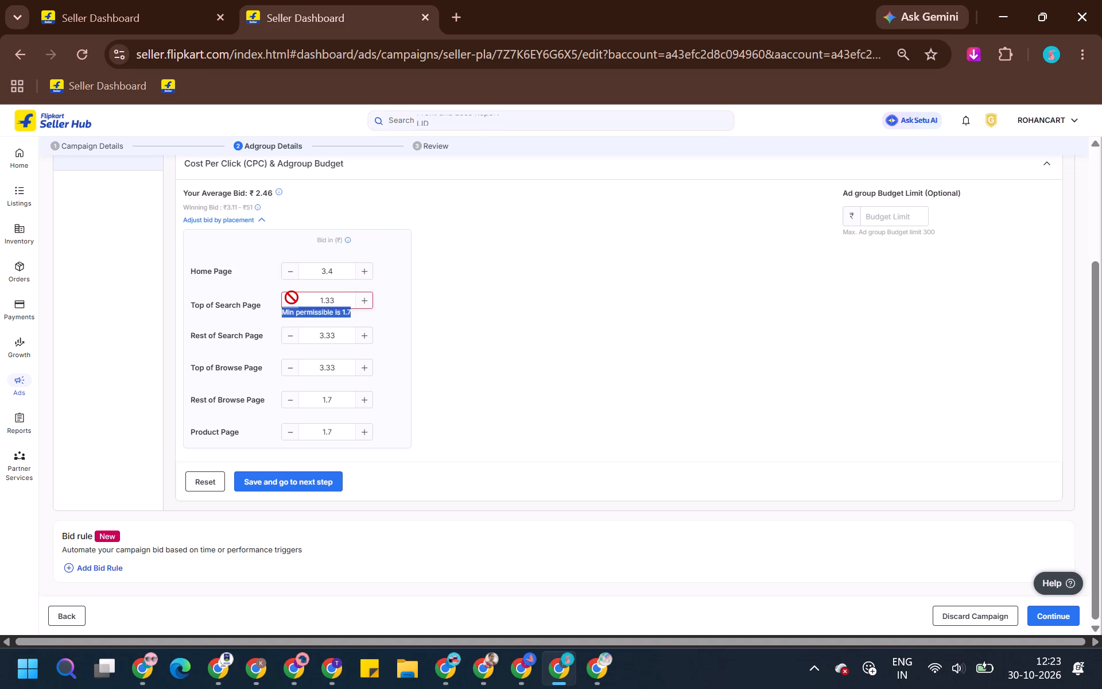
double_click(292, 297)
double_click(315, 297)
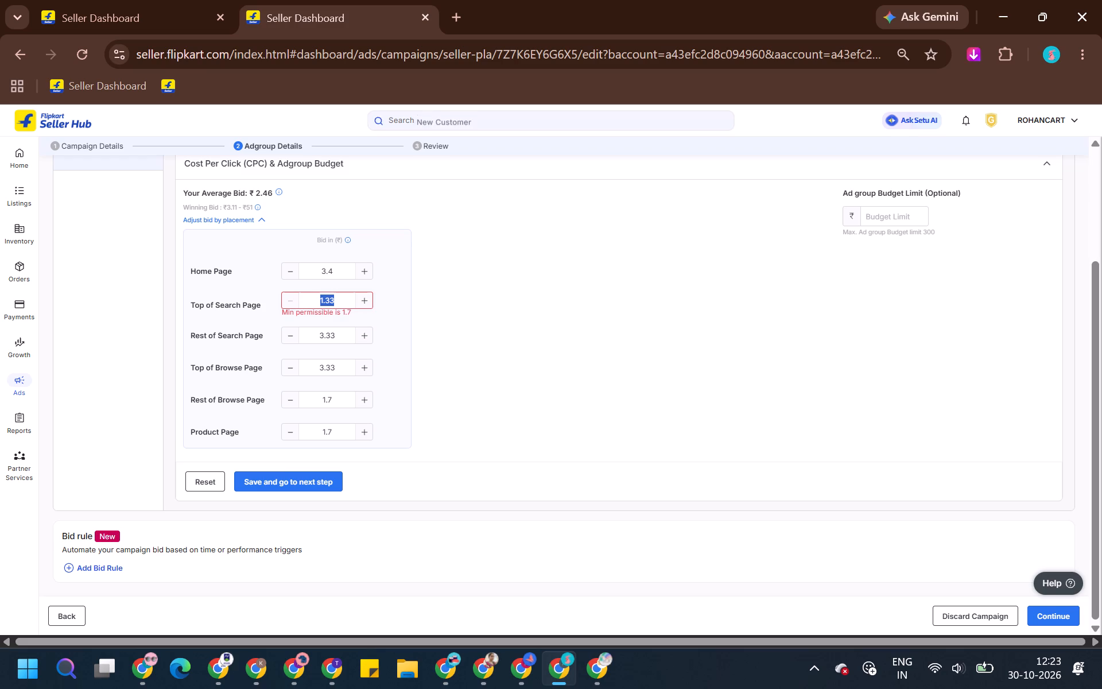
text(3.)
key(4)
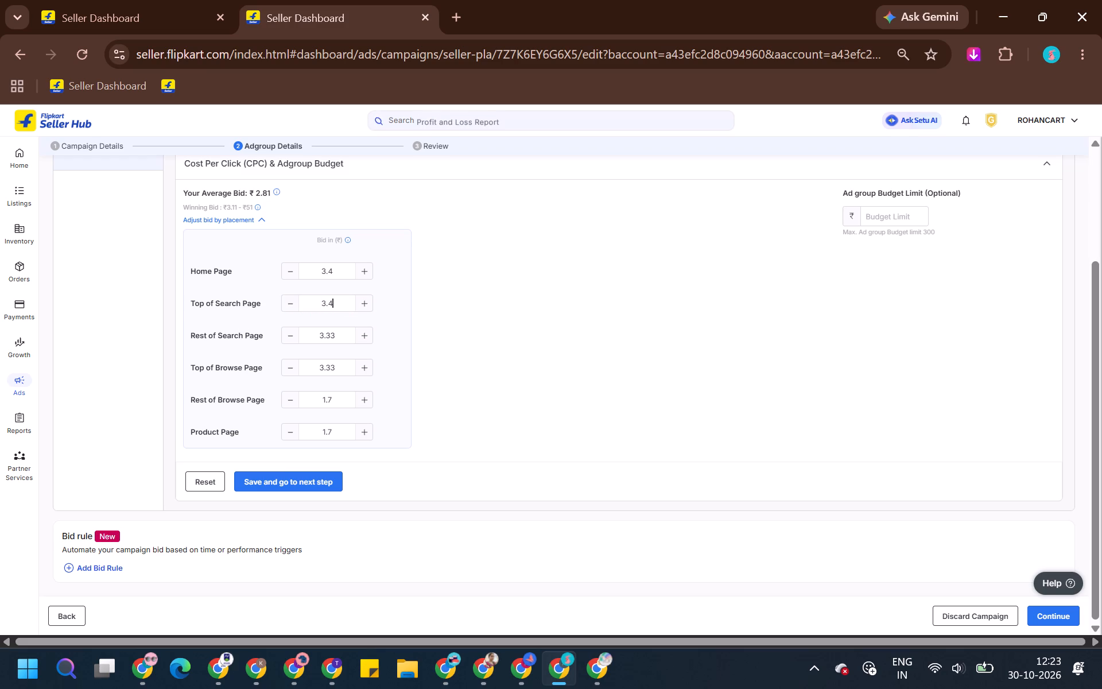
click(602, 380)
Save the adgroup bids, continue to the review and submit the updated Light- LAMP campaign.
click(320, 478)
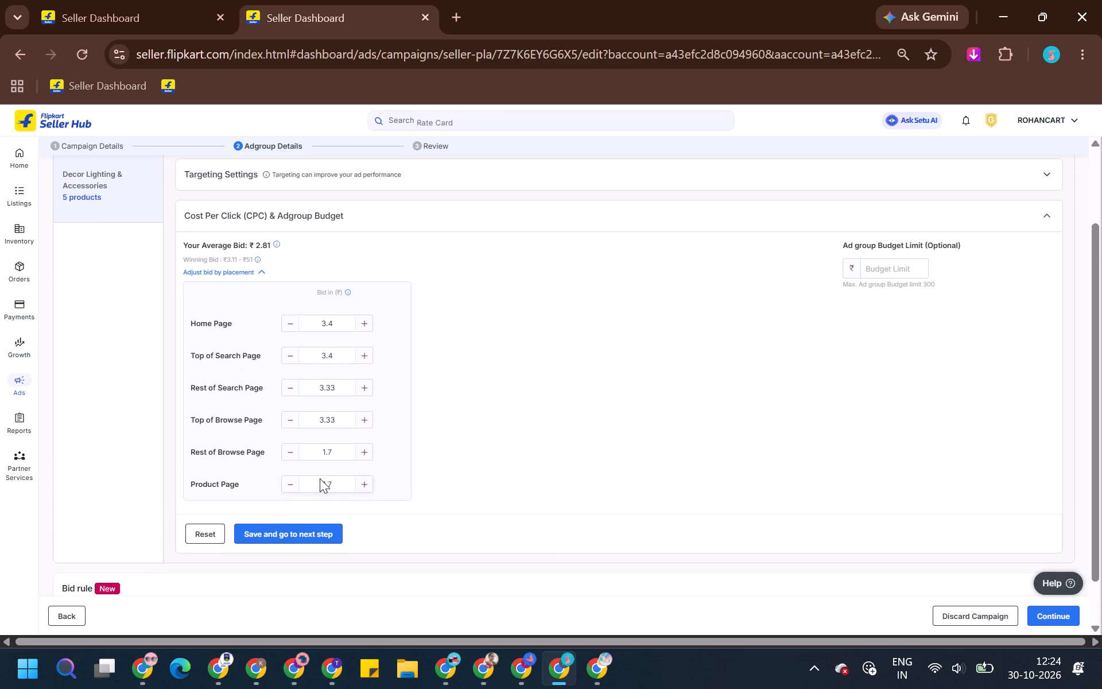
click(329, 537)
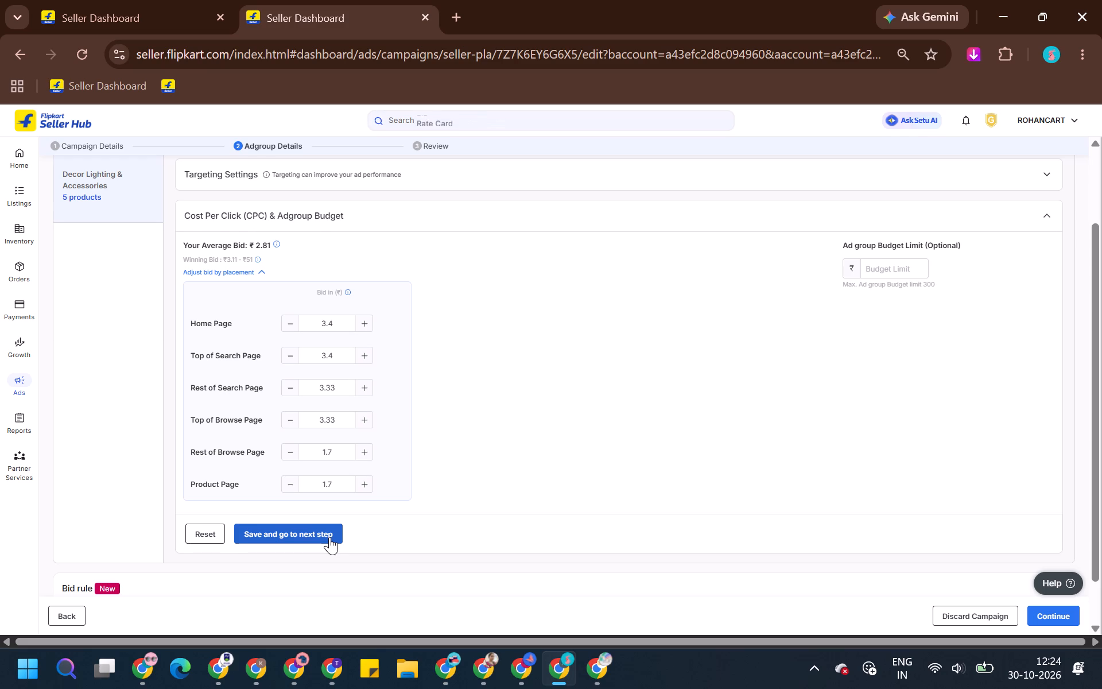
click(329, 537)
click(1053, 606)
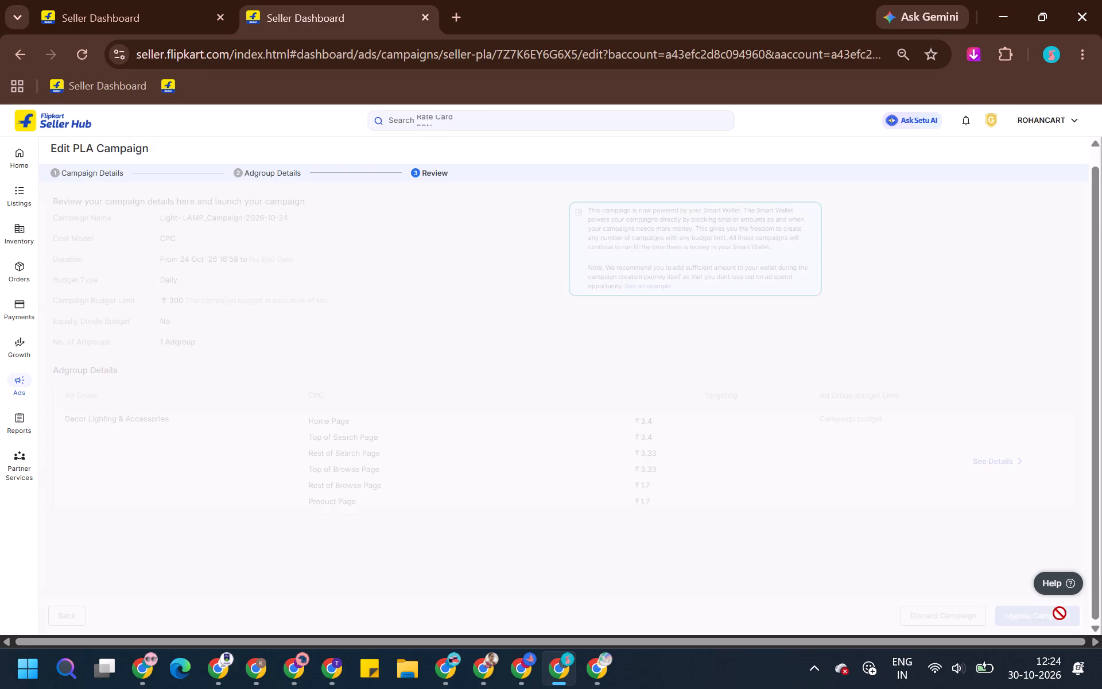
click(1061, 614)
click(1061, 614)
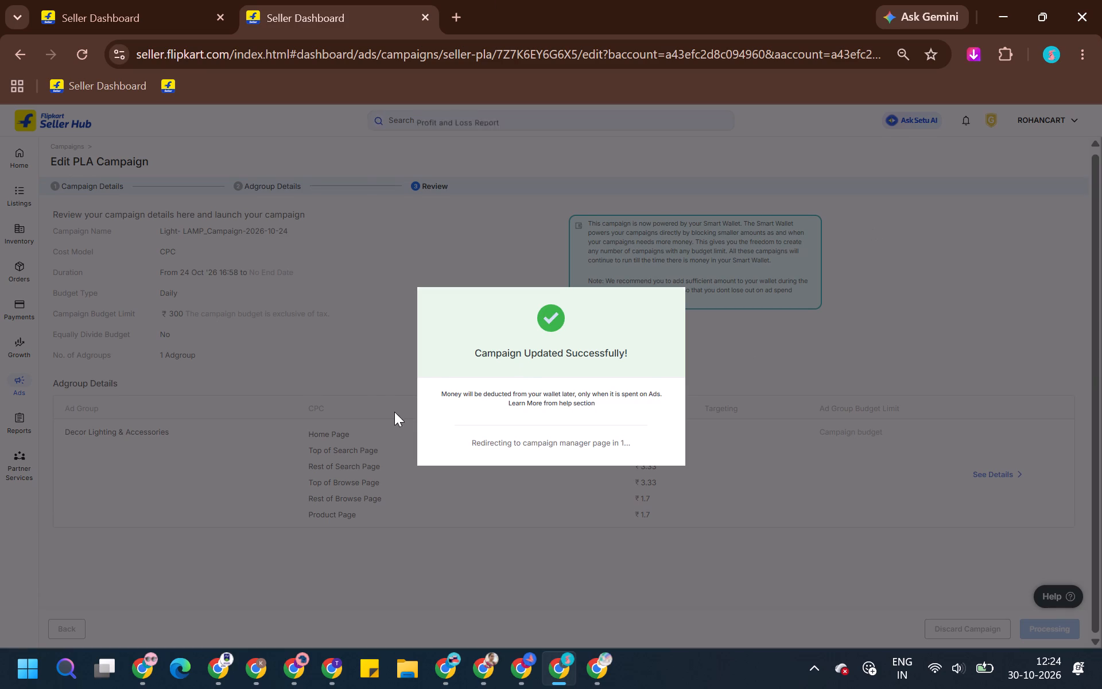
Open Clone of AcrylicPaint_Campaign-2026-10-06 for editing, check its selected products and head back to the ad campaigns.
scroll(410, 311, down, 4)
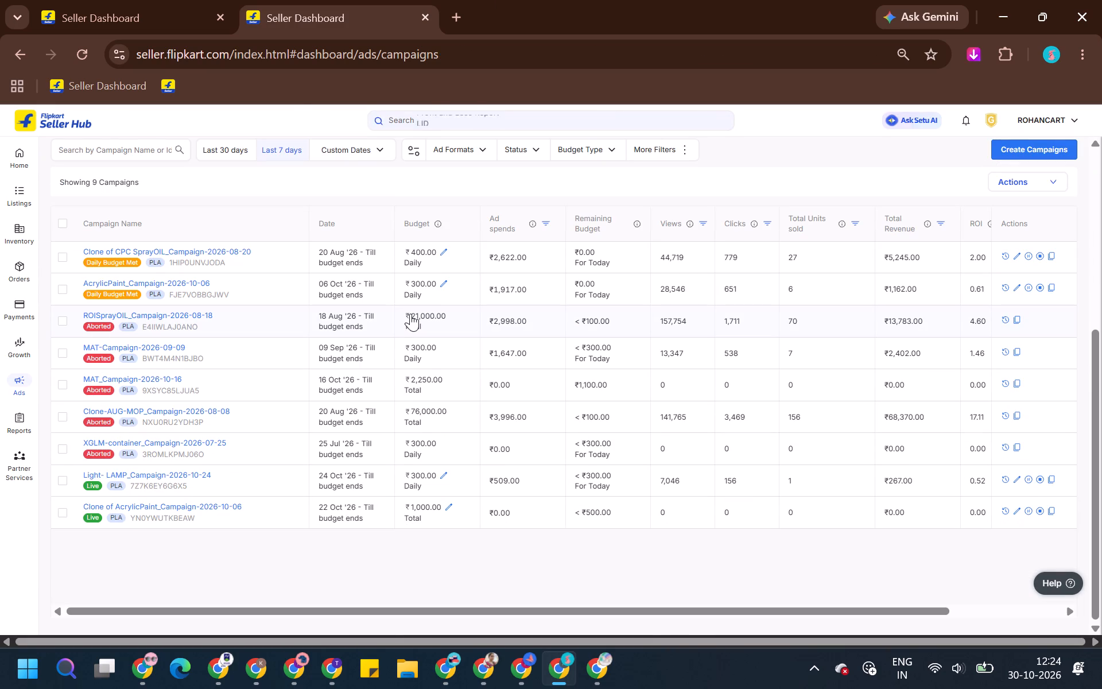
scroll(410, 313, down, 3)
click(1018, 509)
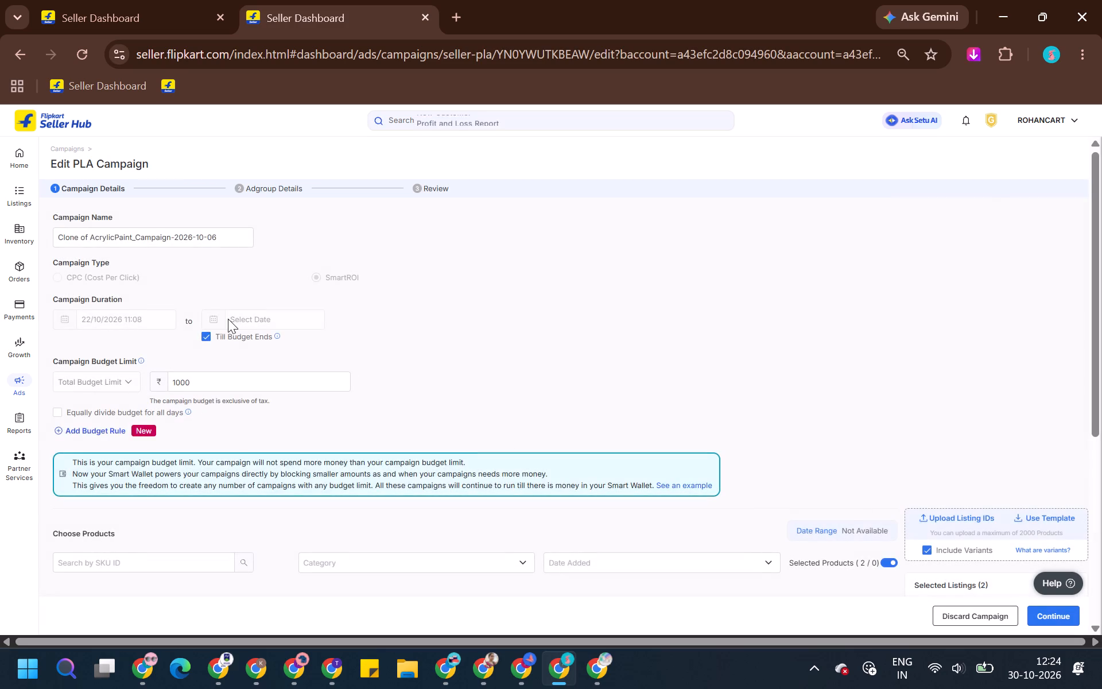
scroll(228, 319, down, 5)
click(7, 366)
click(14, 372)
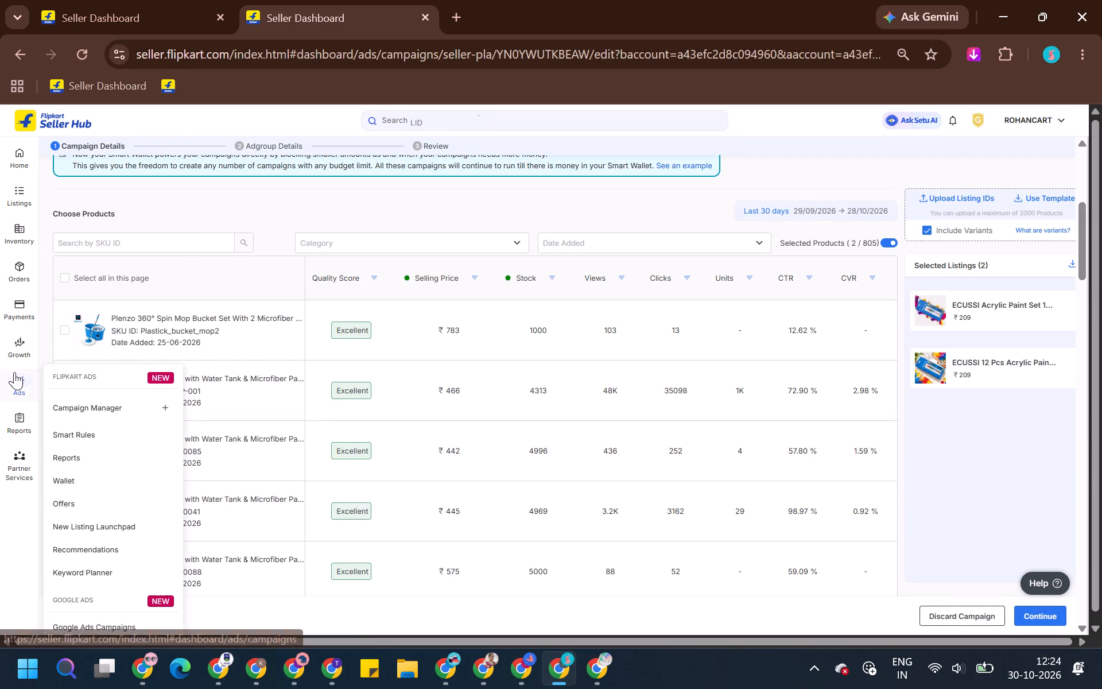
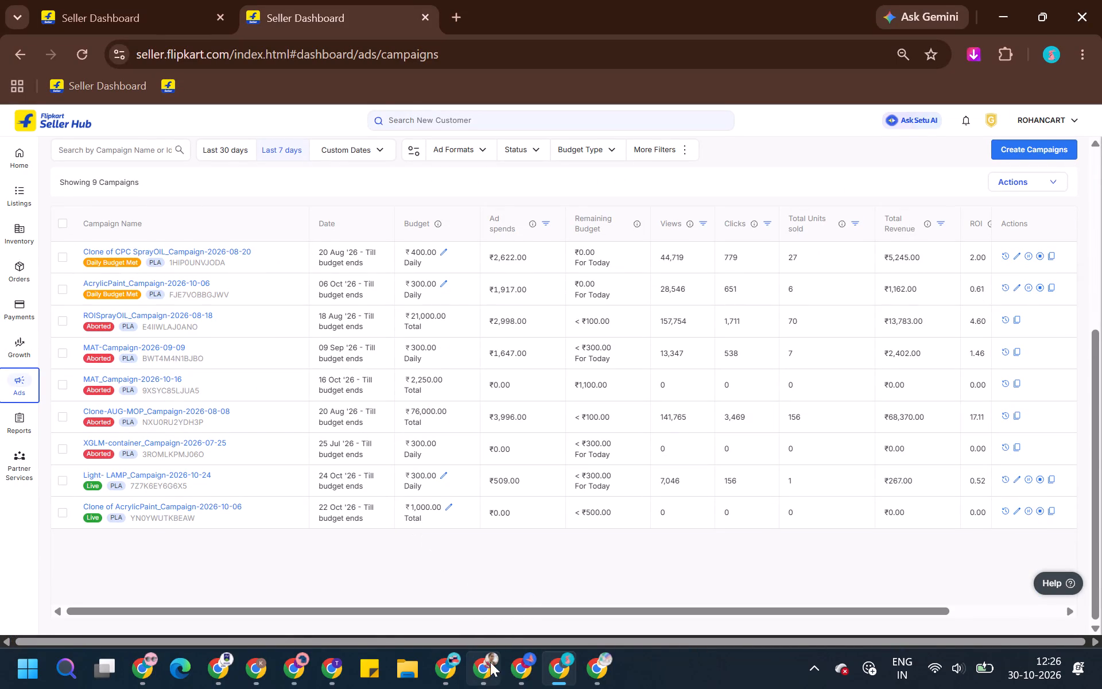
Switch to the PragatiEZone seller account, opening its listings in the current tab and its ad campaigns in a separate tab for viewing.
click(518, 667)
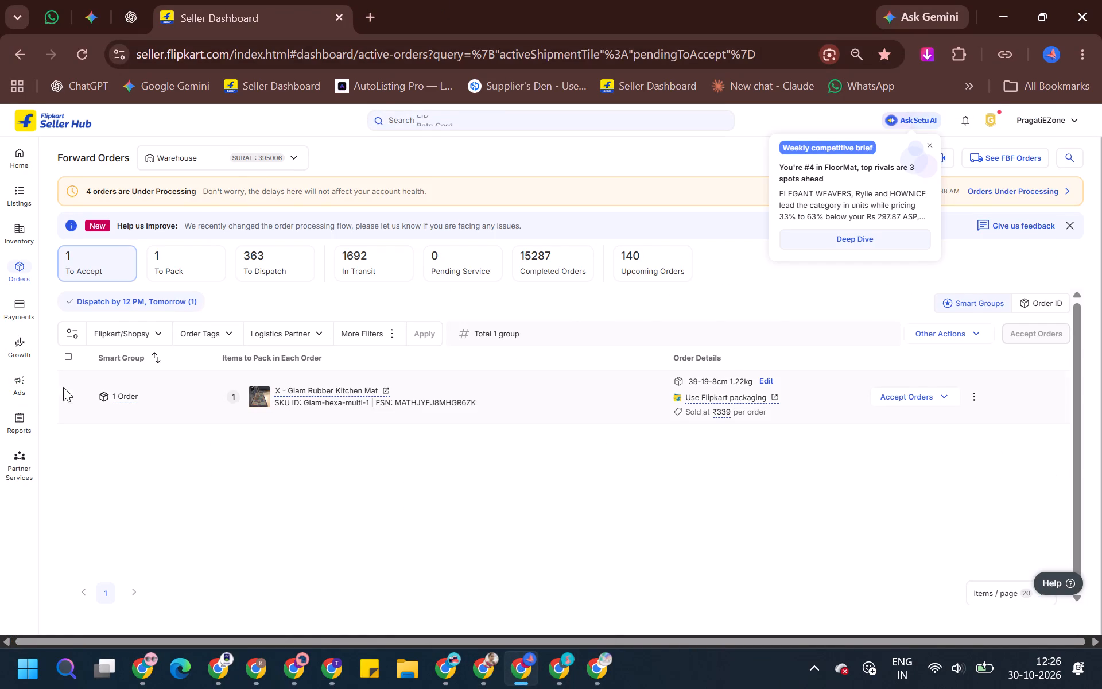
right_click(17, 374)
click(57, 396)
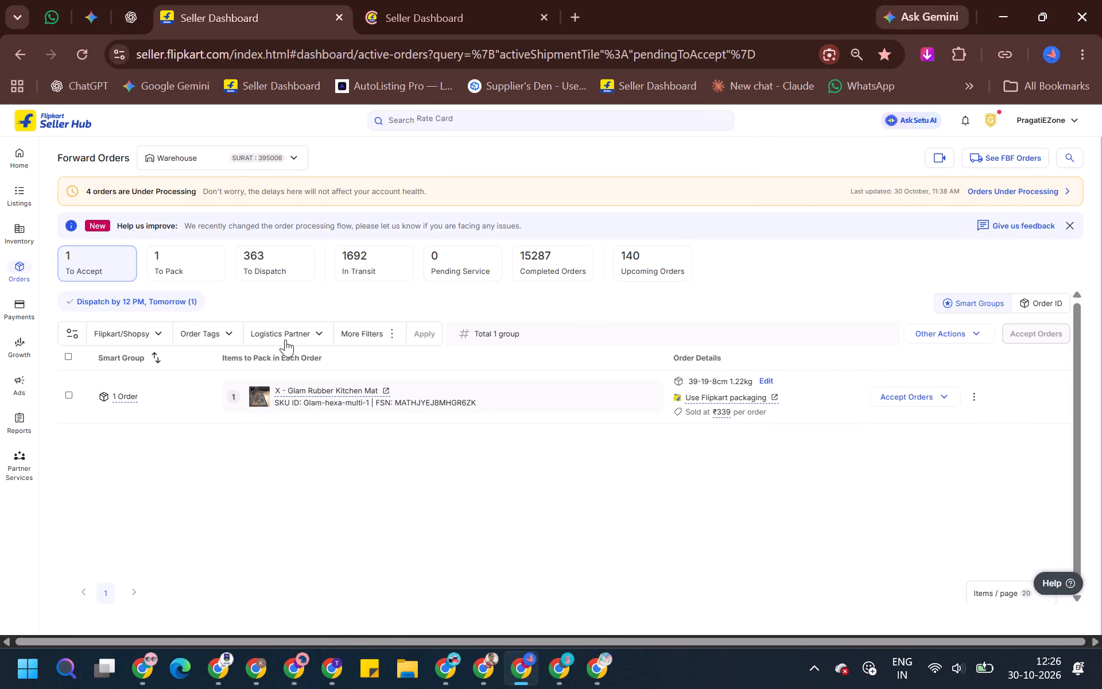
key(ctrl+r)
click(24, 191)
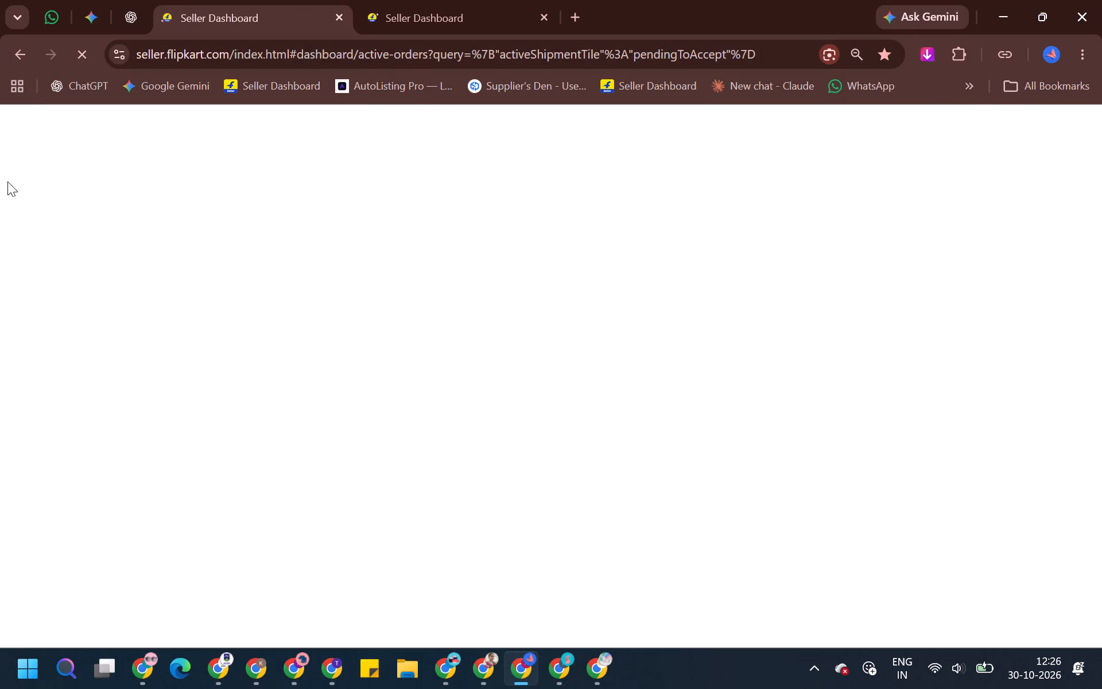
click(10, 189)
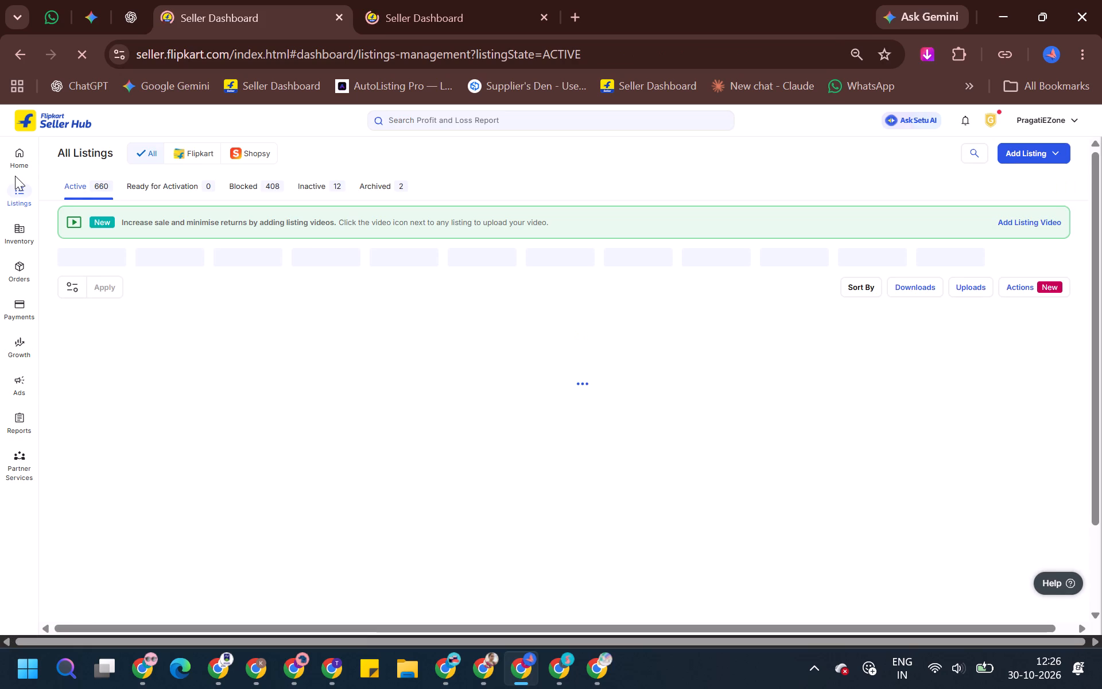
click(492, 0)
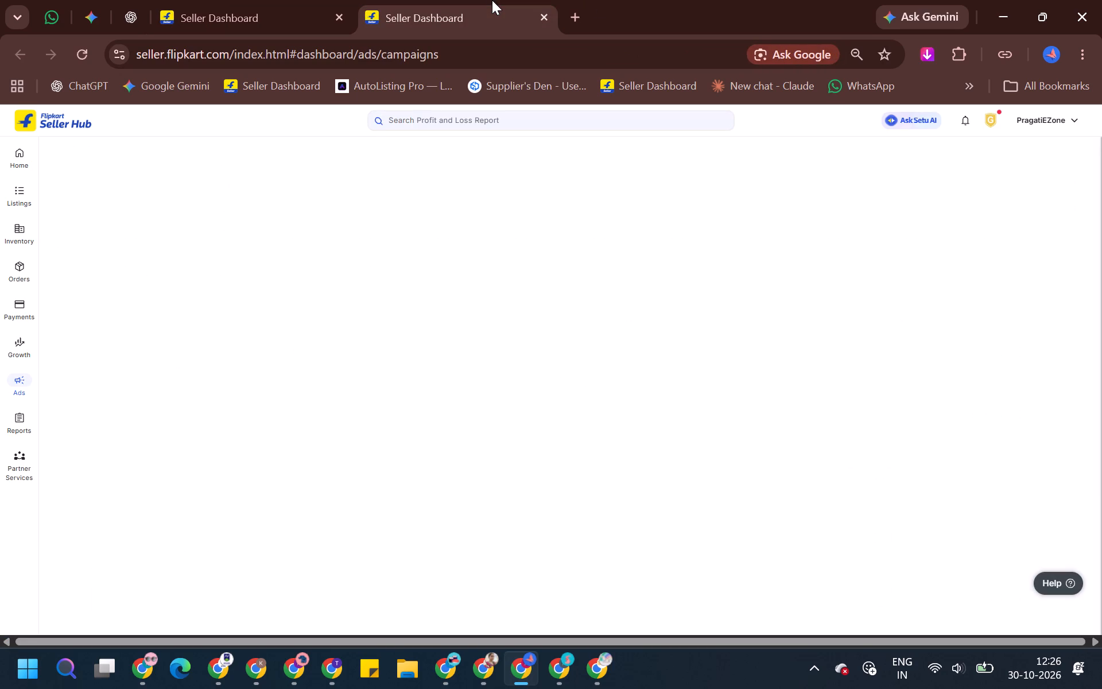
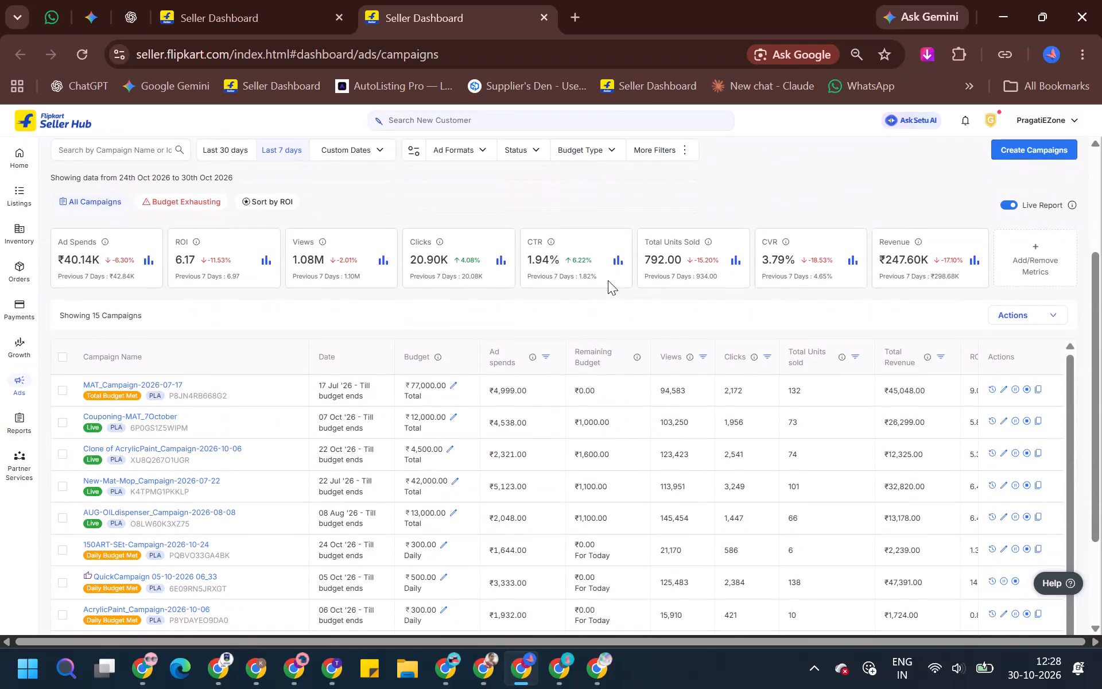
Filter the ad campaigns to the single date 28 October 2026 and review each campaign's performance.
click(371, 150)
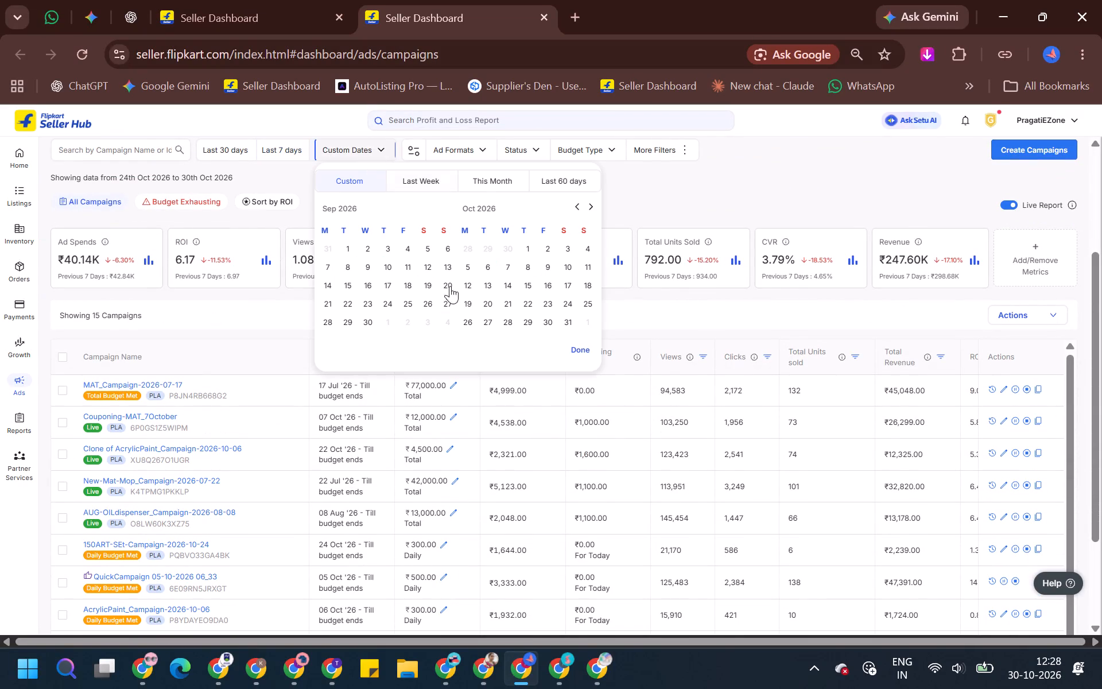
double_click(501, 324)
click(583, 354)
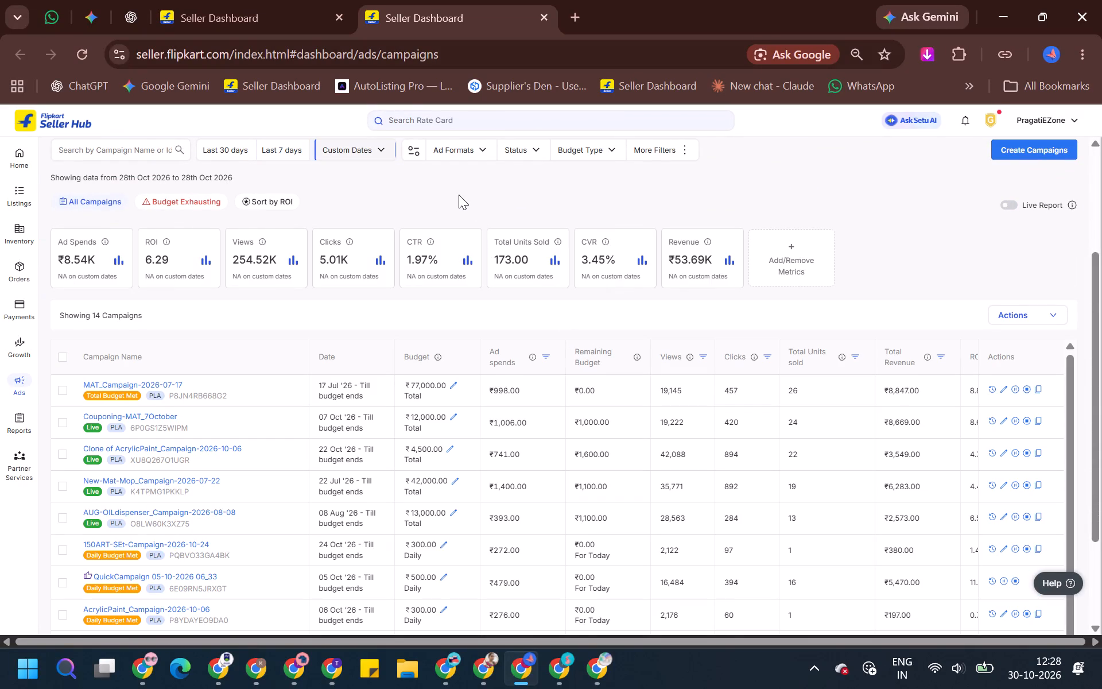
scroll(441, 199, down, 7)
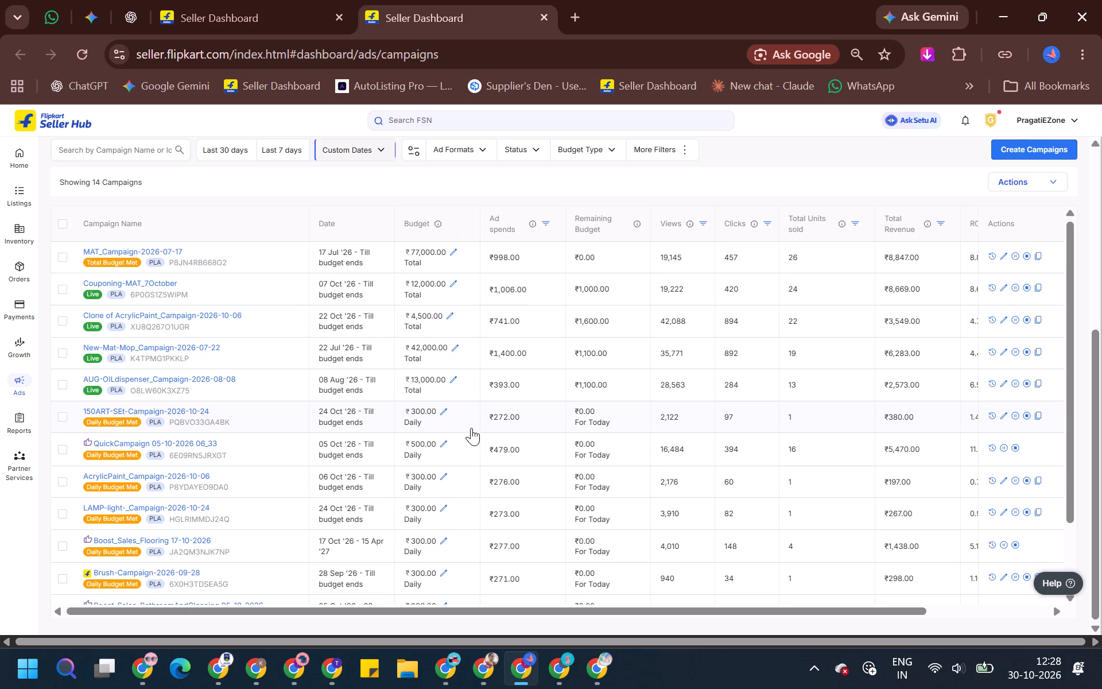
scroll(471, 428, down, 6)
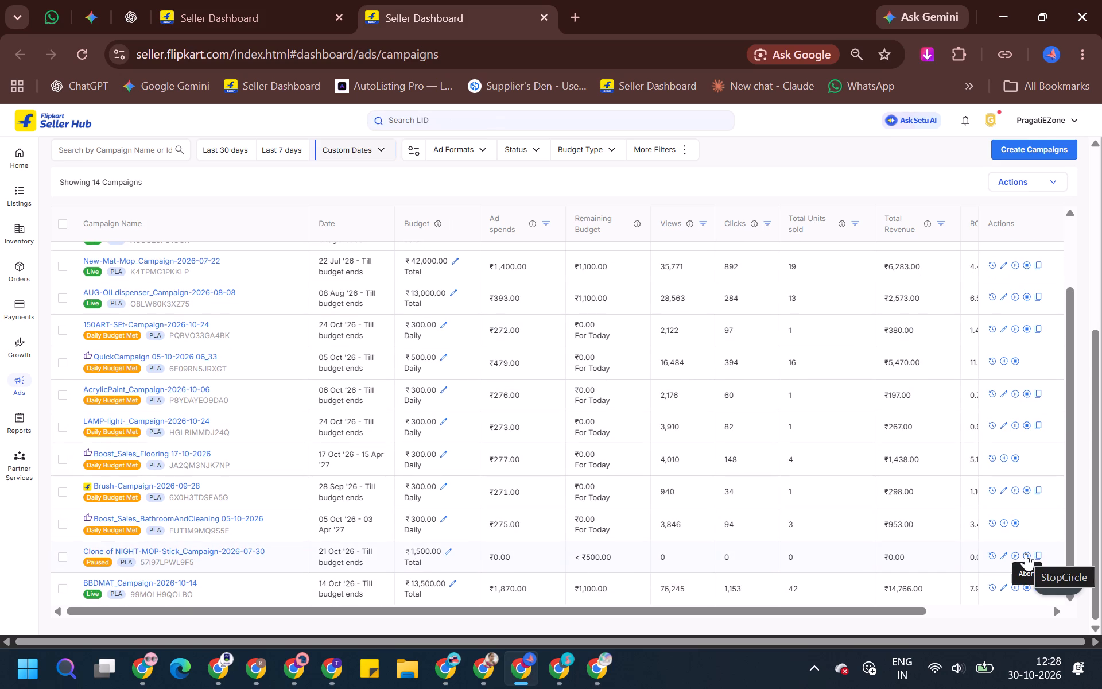
Filter the campaigns to the single date 29 October 2026 and check the campaign figures and summary metrics.
click(386, 152)
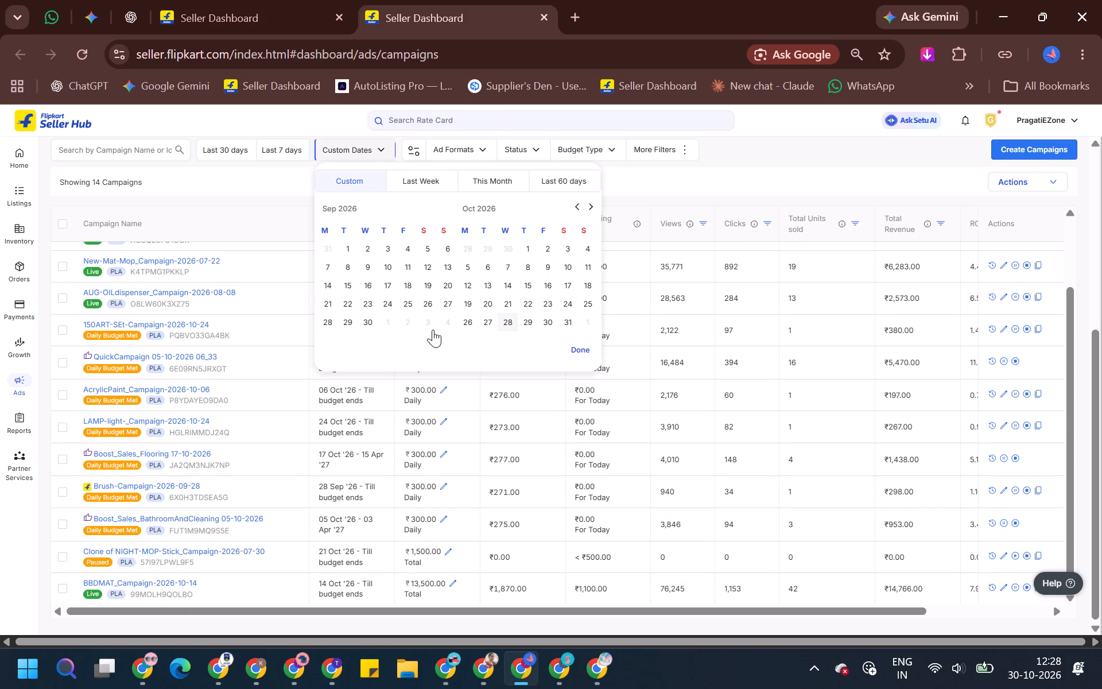
click(526, 323)
click(526, 323)
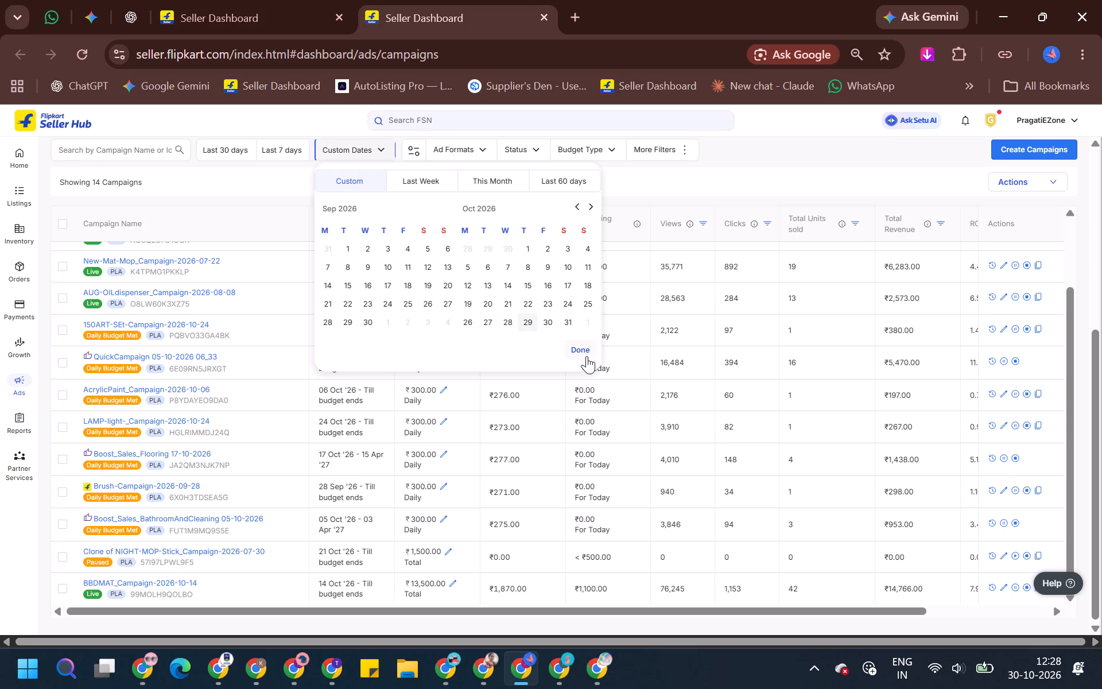
click(587, 356)
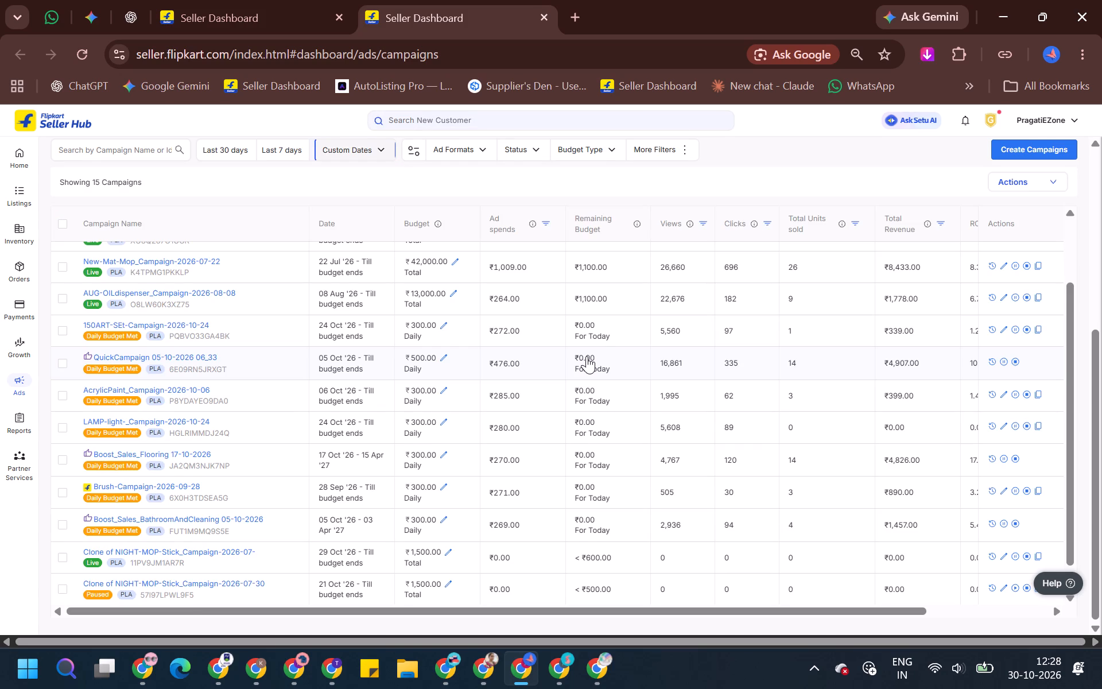
scroll(460, 264, up, 3)
scroll(473, 210, up, 5)
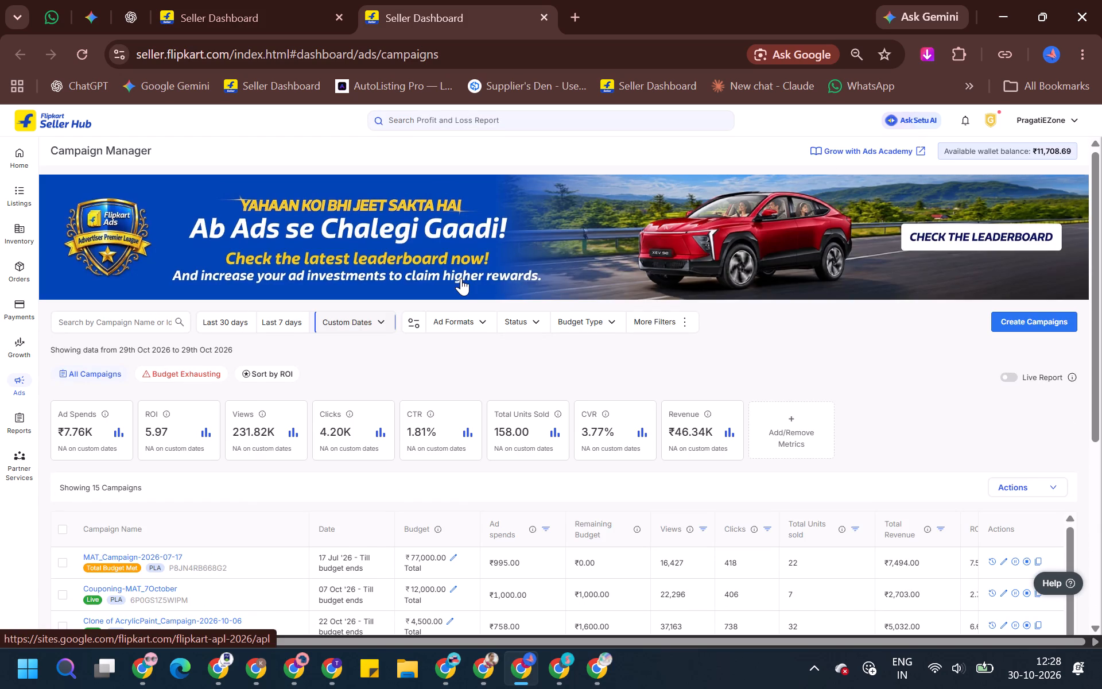
Abort the paused Clone of NIGHT-MOP-Stick_Campaign-2026-07-30 that started on 21 October.
scroll(461, 278, down, 12)
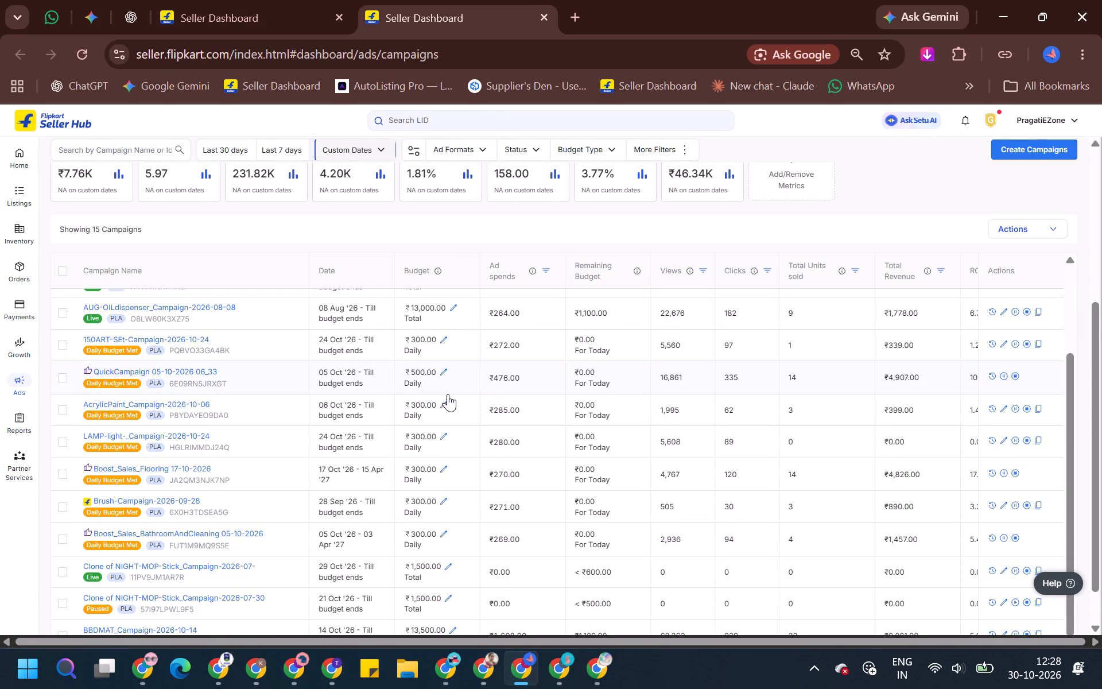
scroll(448, 394, down, 6)
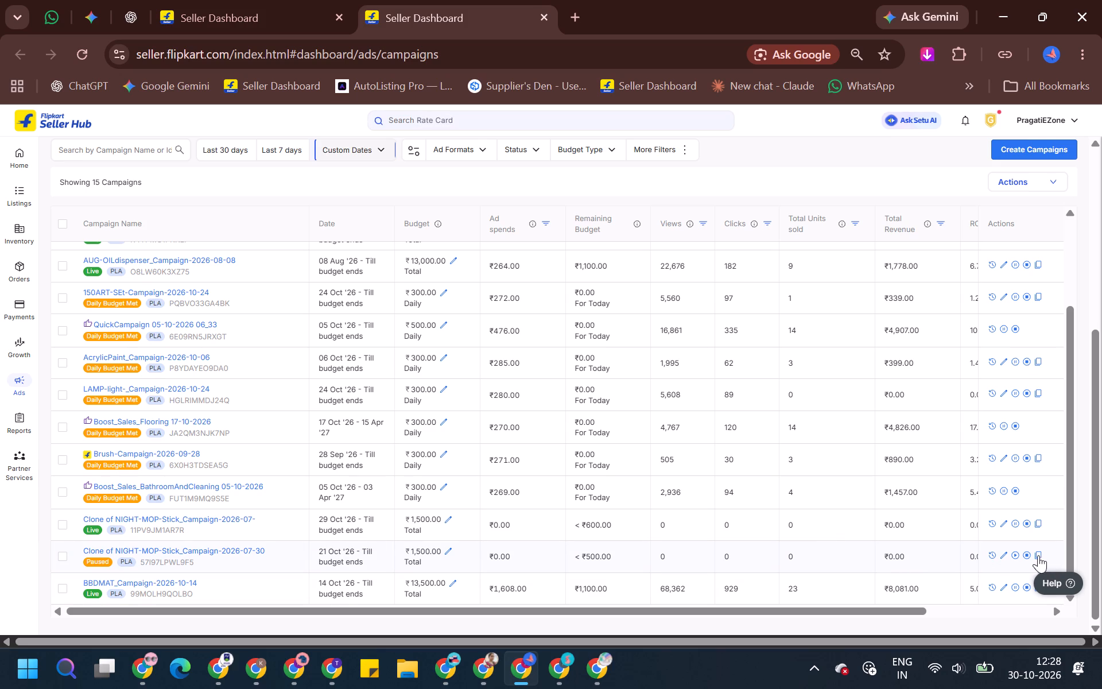
click(1030, 553)
click(706, 413)
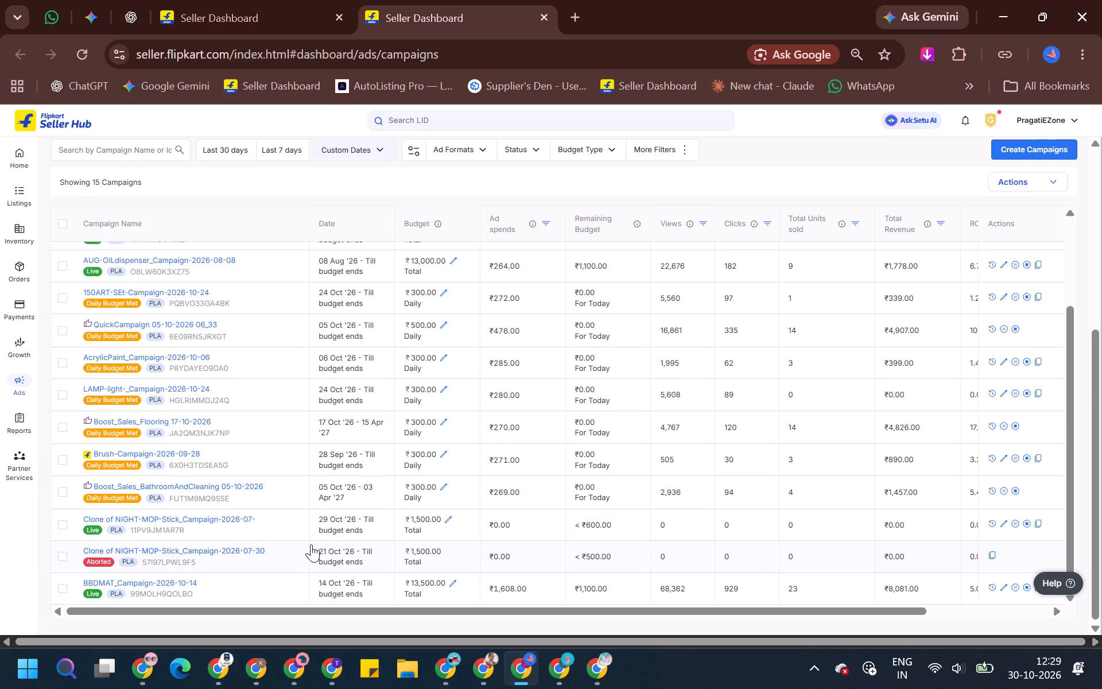
Examine spends, units sold and revenue across the campaign list for 29 October, including the remaining live NIGHT-MOP-Stick clone.
scroll(408, 292, up, 4)
scroll(391, 210, up, 4)
scroll(394, 224, down, 7)
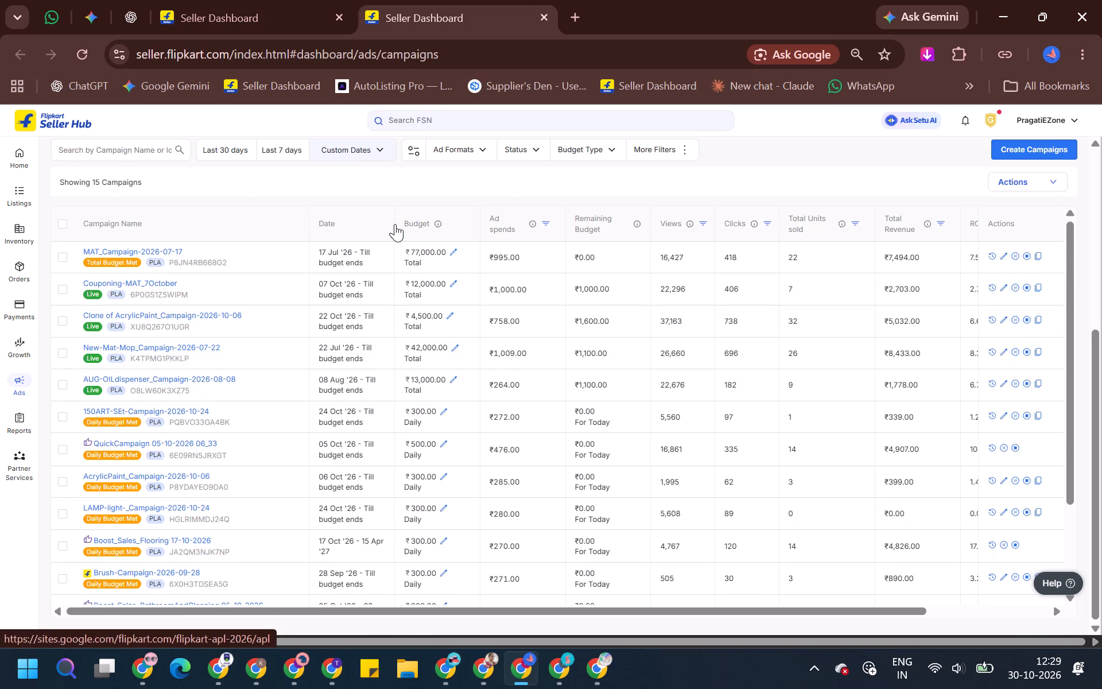
scroll(367, 284, down, 3)
scroll(249, 508, down, 8)
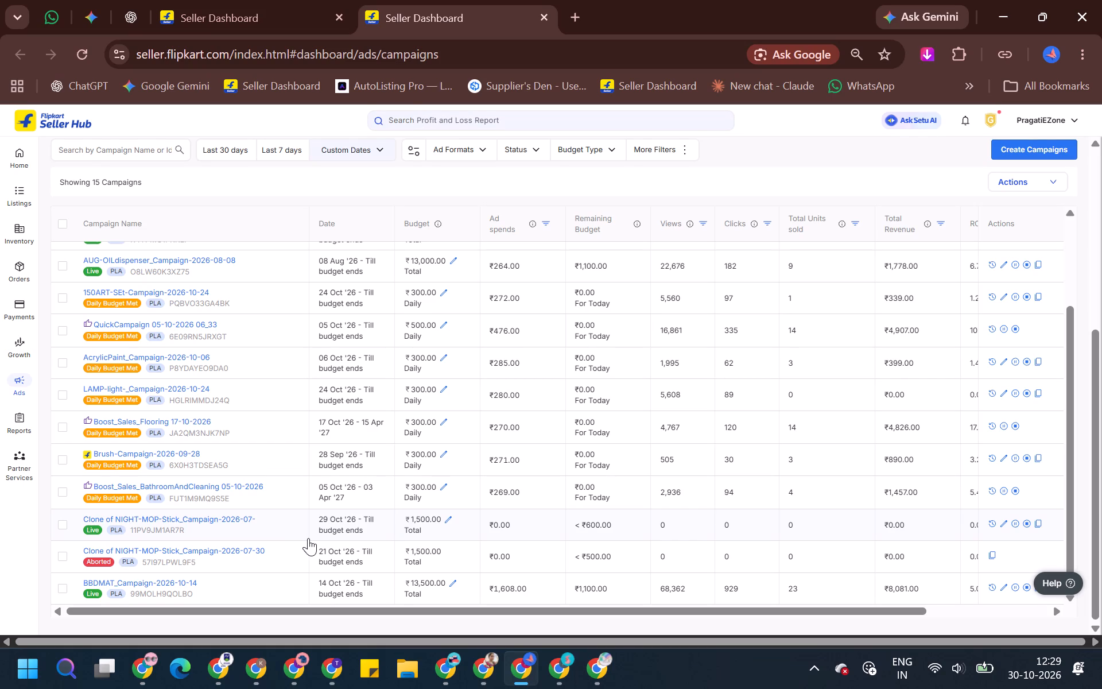
scroll(308, 538, down, 5)
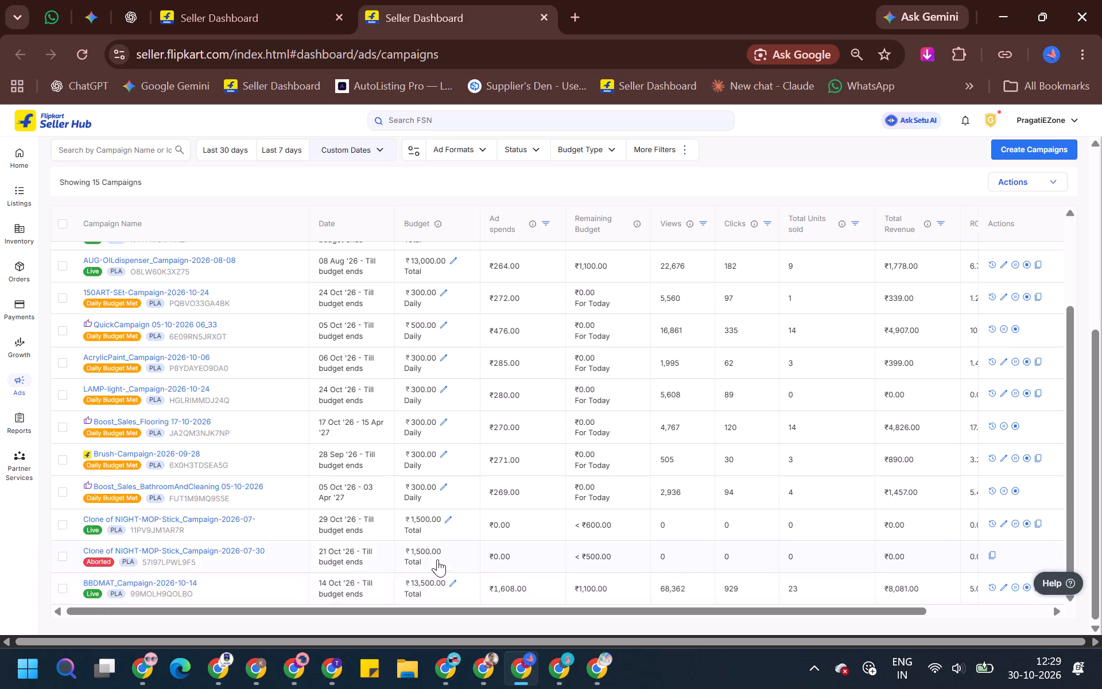
scroll(264, 521, up, 1)
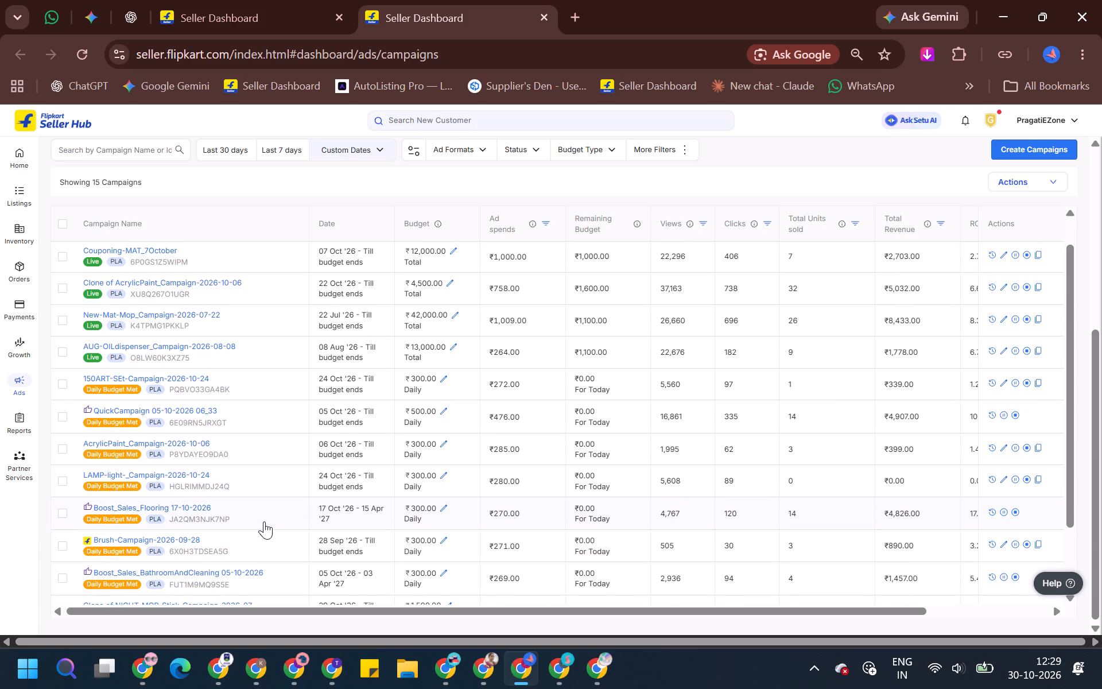
scroll(264, 521, up, 1)
scroll(264, 521, down, 5)
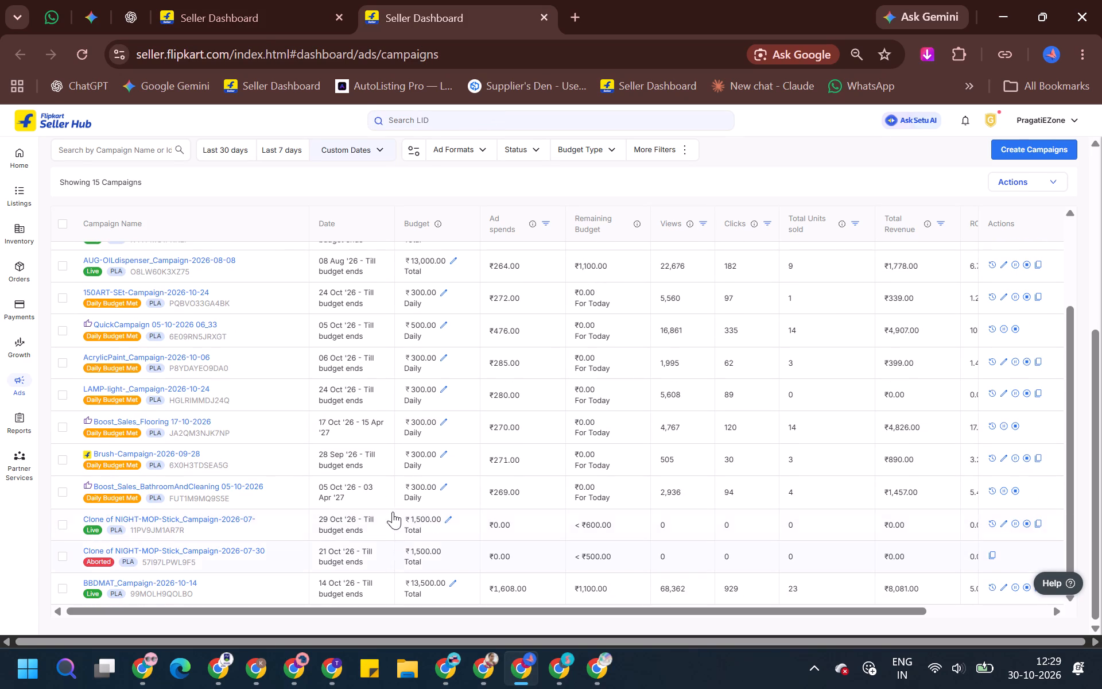
scroll(270, 473, up, 3)
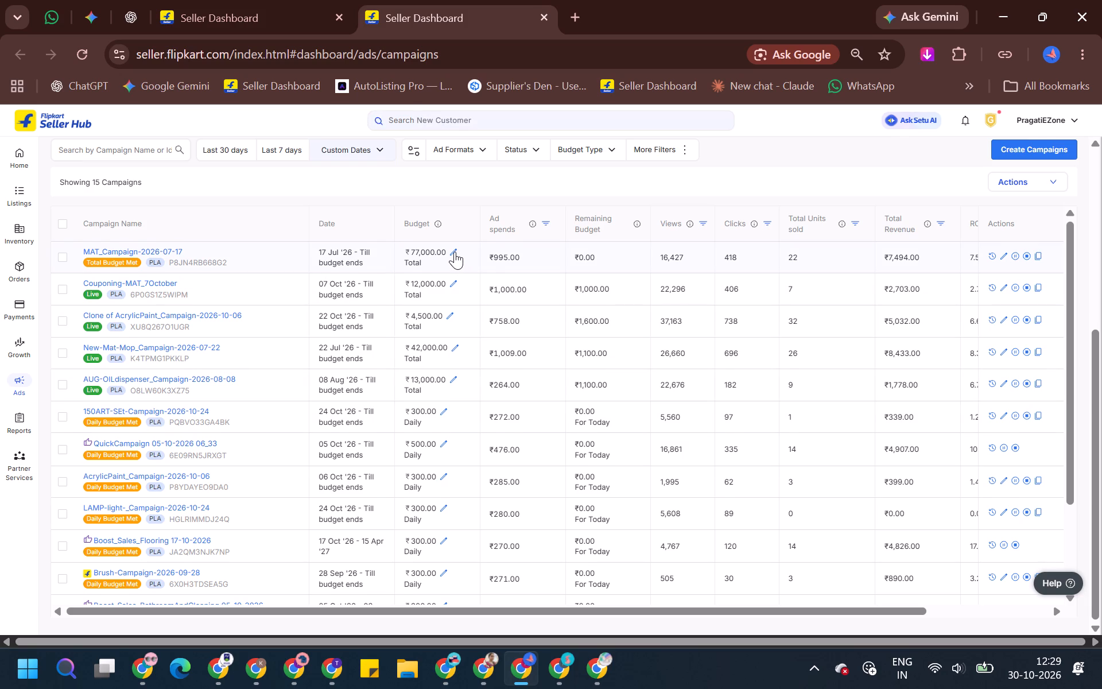
Filter the campaigns to the single date 30 October 2026 and check their figures including the ROI column.
scroll(455, 251, up, 1)
click(387, 147)
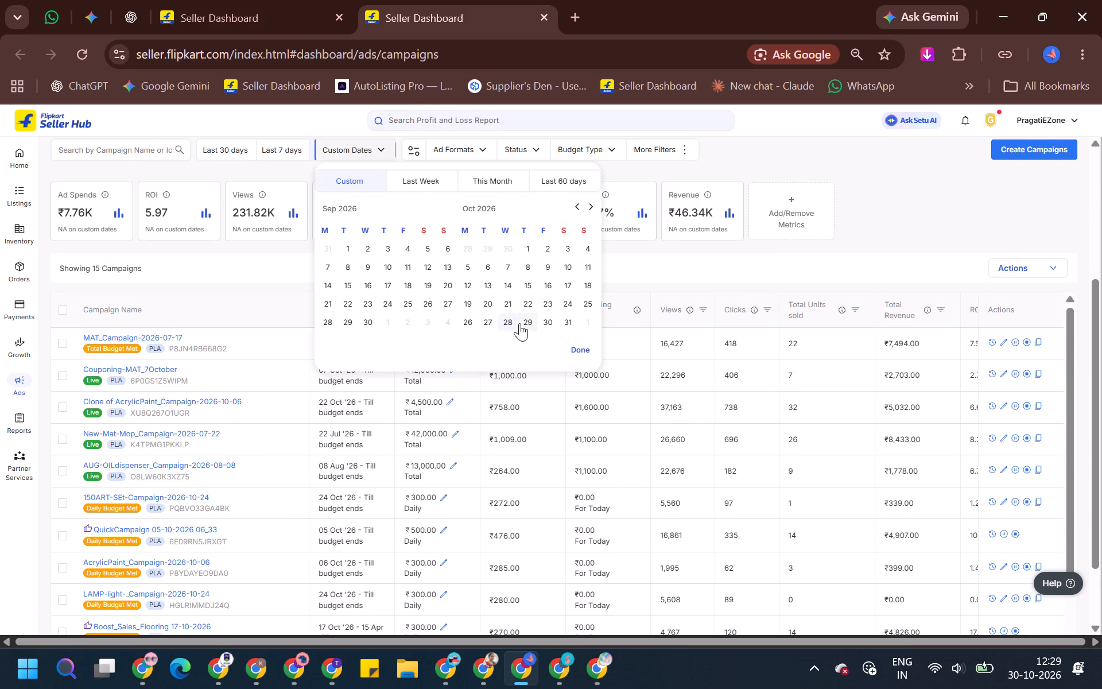
double_click(546, 323)
click(578, 357)
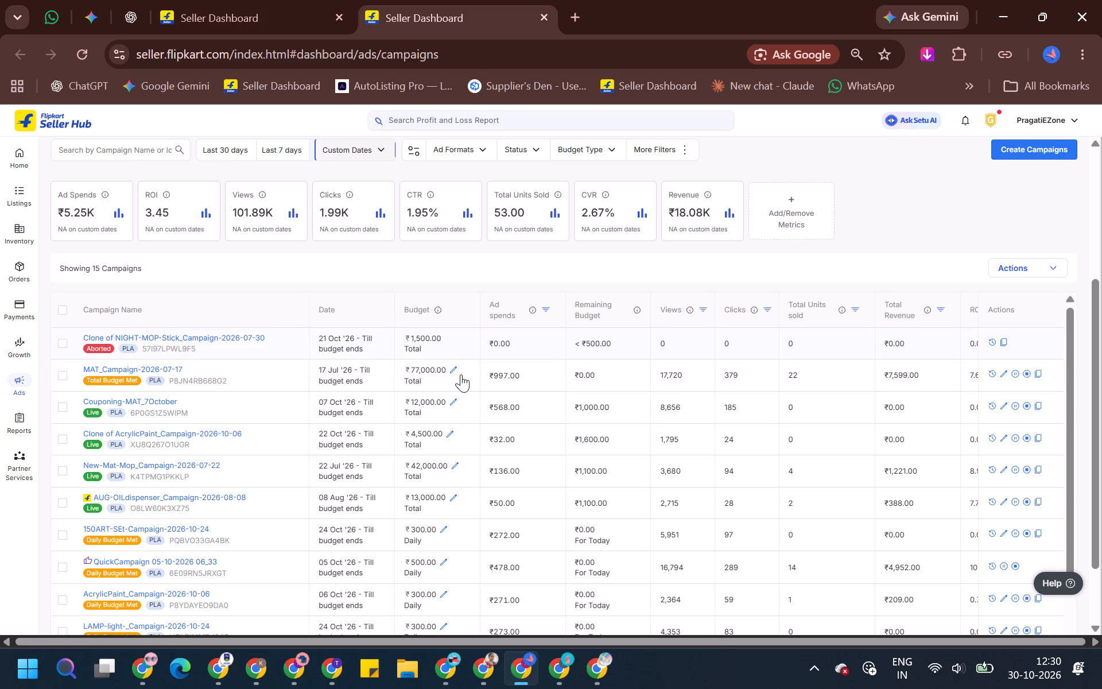
scroll(480, 389, left, 1)
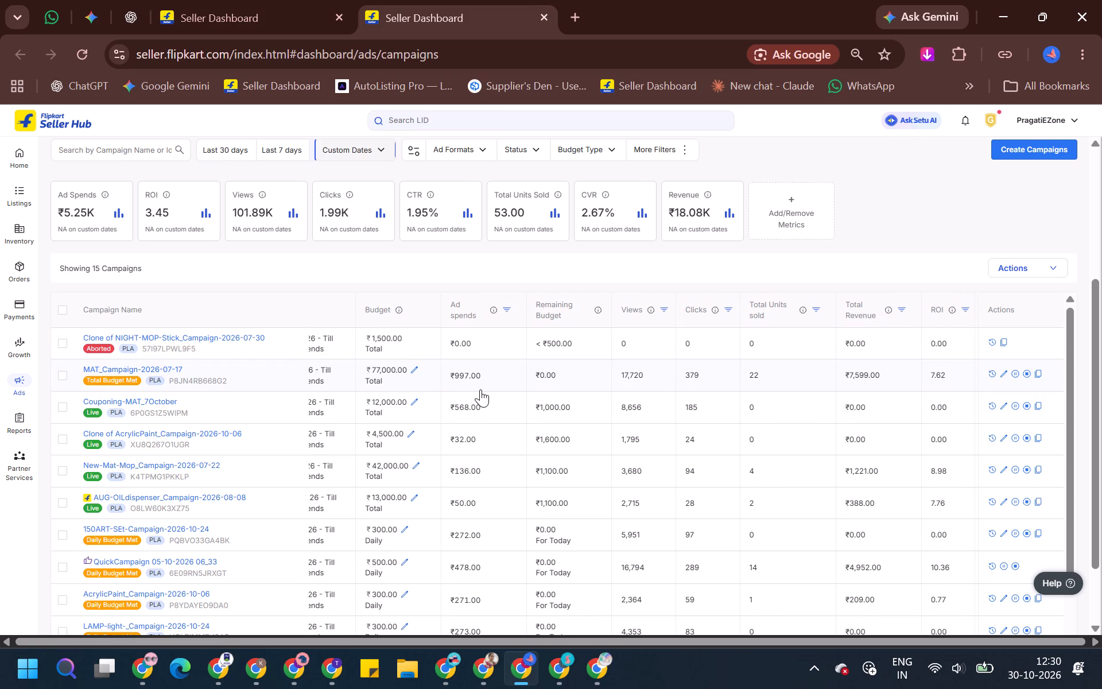
scroll(480, 389, left, 1)
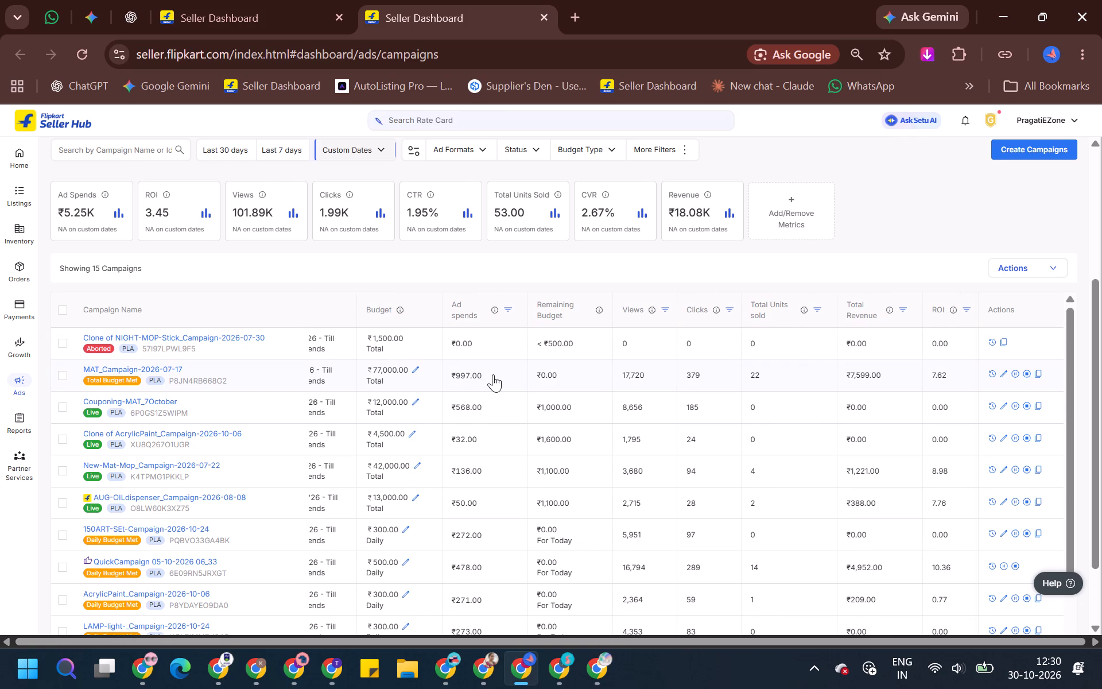
Set the total budget of MAT_Campaign-2026-07-17 to ₹78,000 and apply it.
click(417, 371)
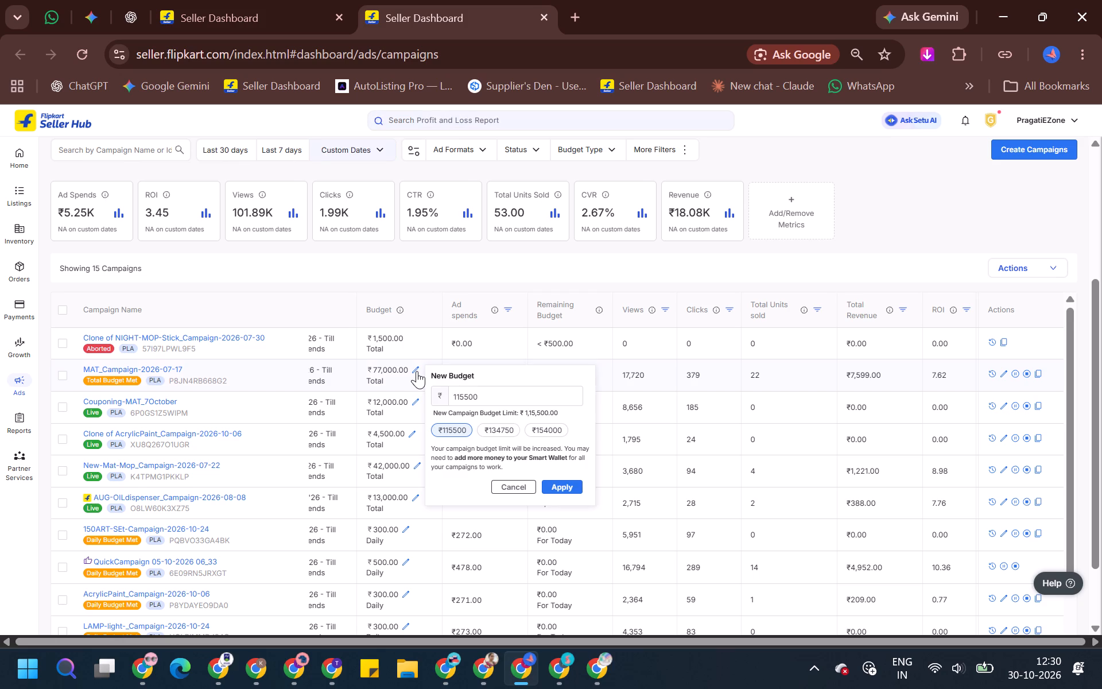
double_click(464, 389)
text(78000)
scroll(464, 389, up, 2)
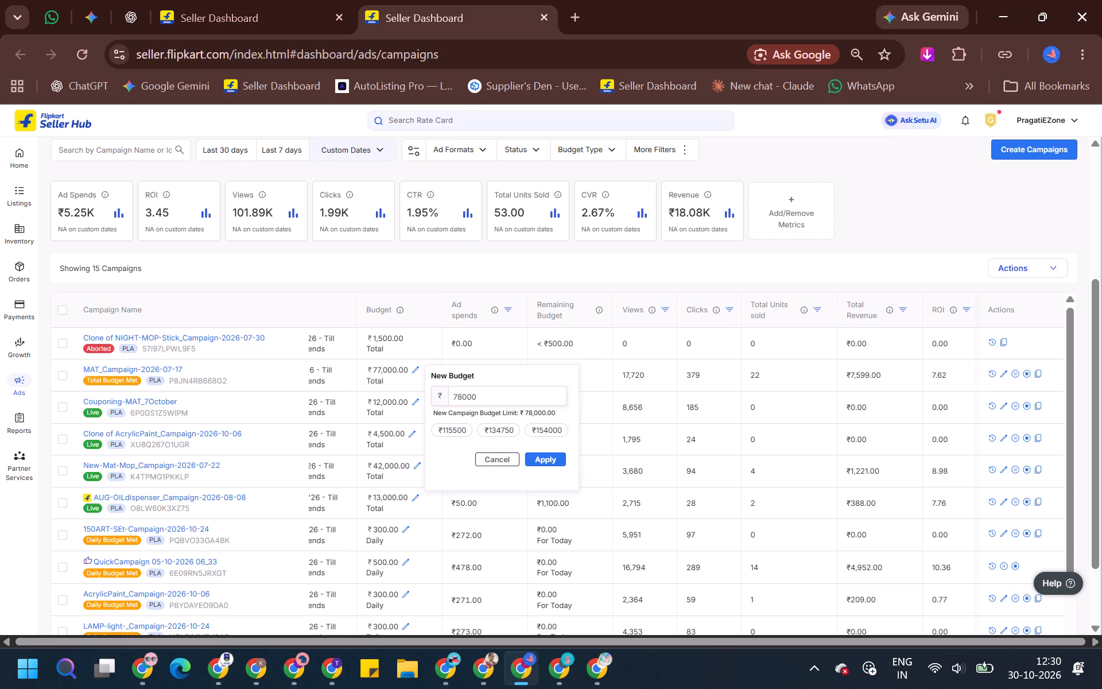
click(541, 455)
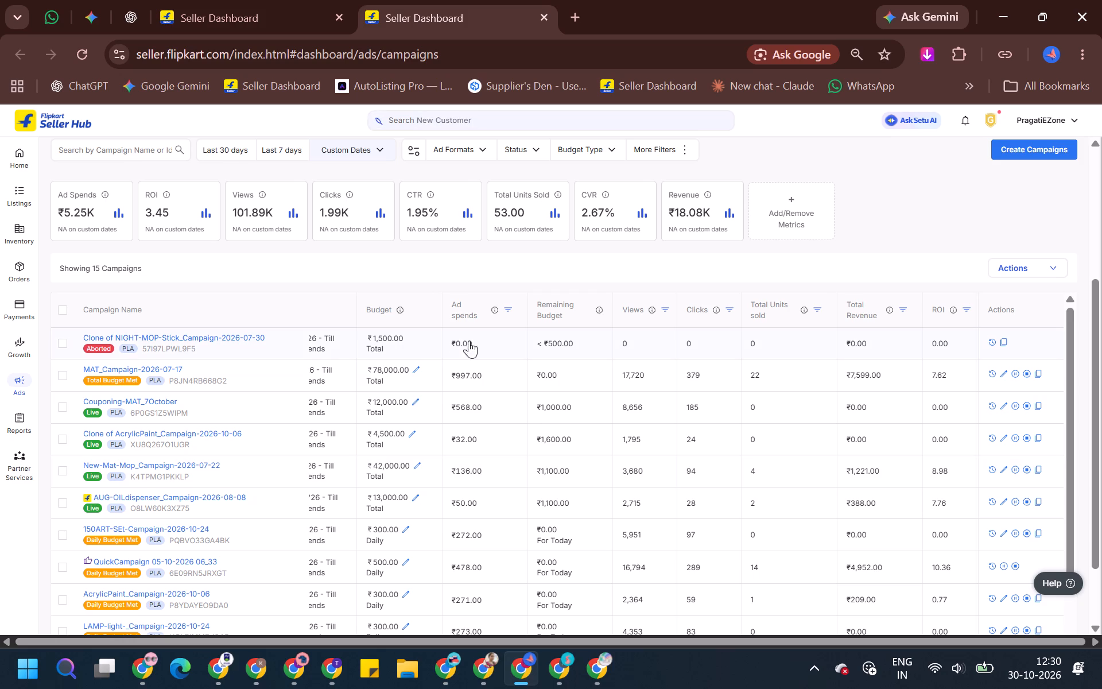
Examine the 30 October spends, units sold, revenue and ROI across the whole campaign list.
scroll(457, 288, down, 1)
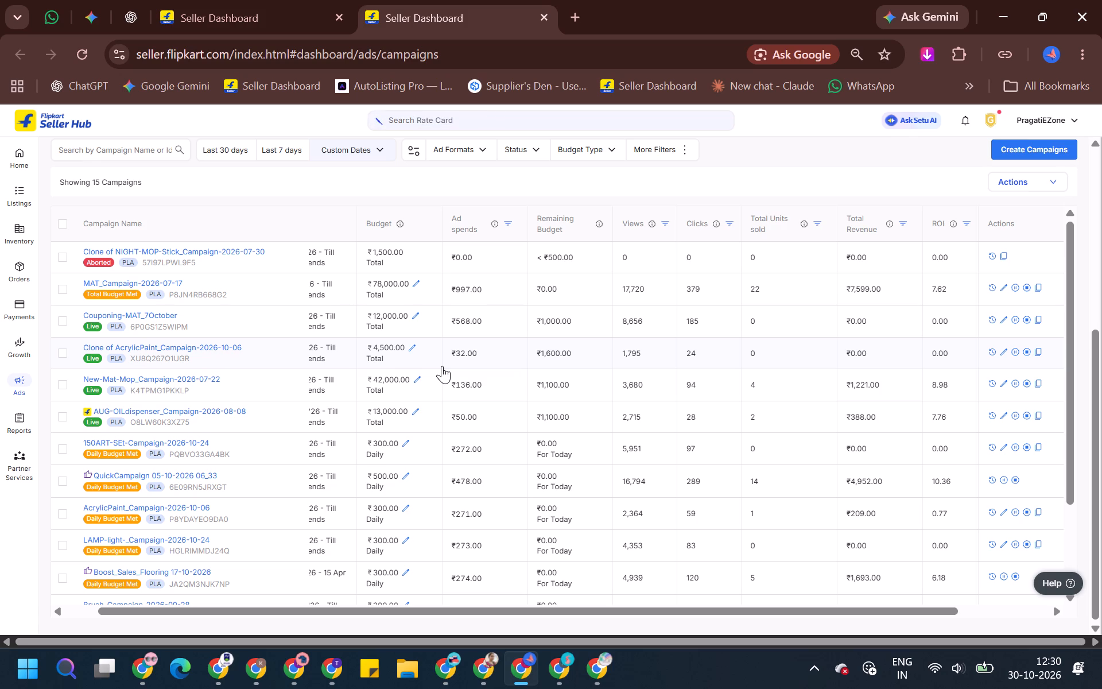
scroll(442, 366, down, 1)
scroll(346, 394, up, 1)
scroll(338, 368, down, 1)
scroll(338, 368, up, 2)
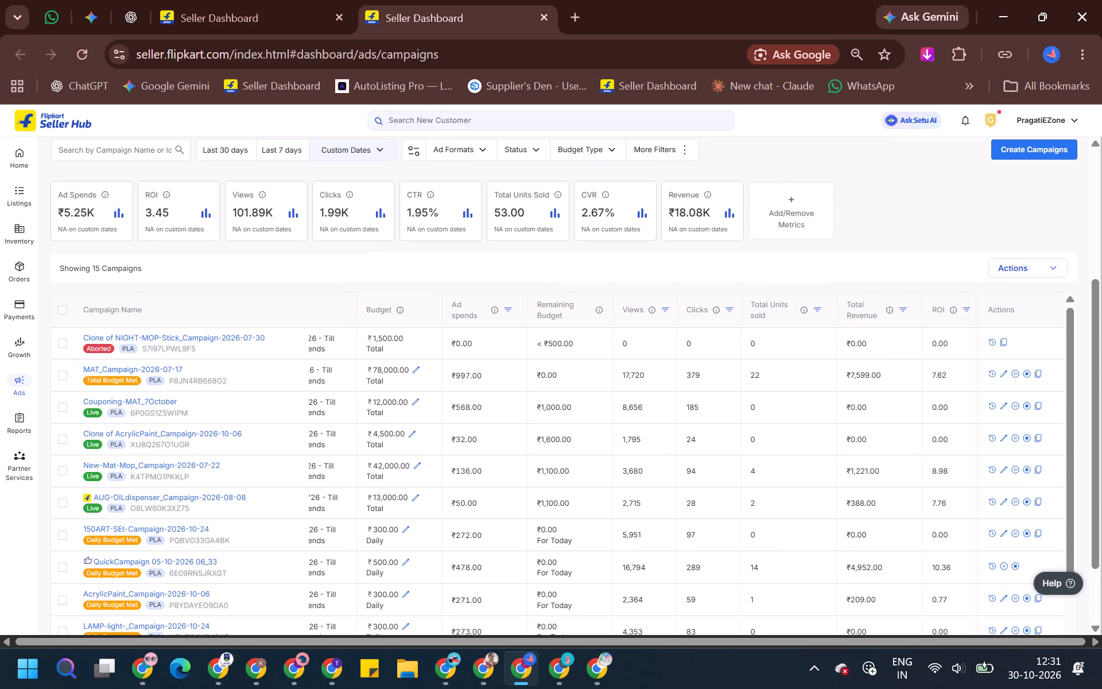
scroll(371, 216, down, 2)
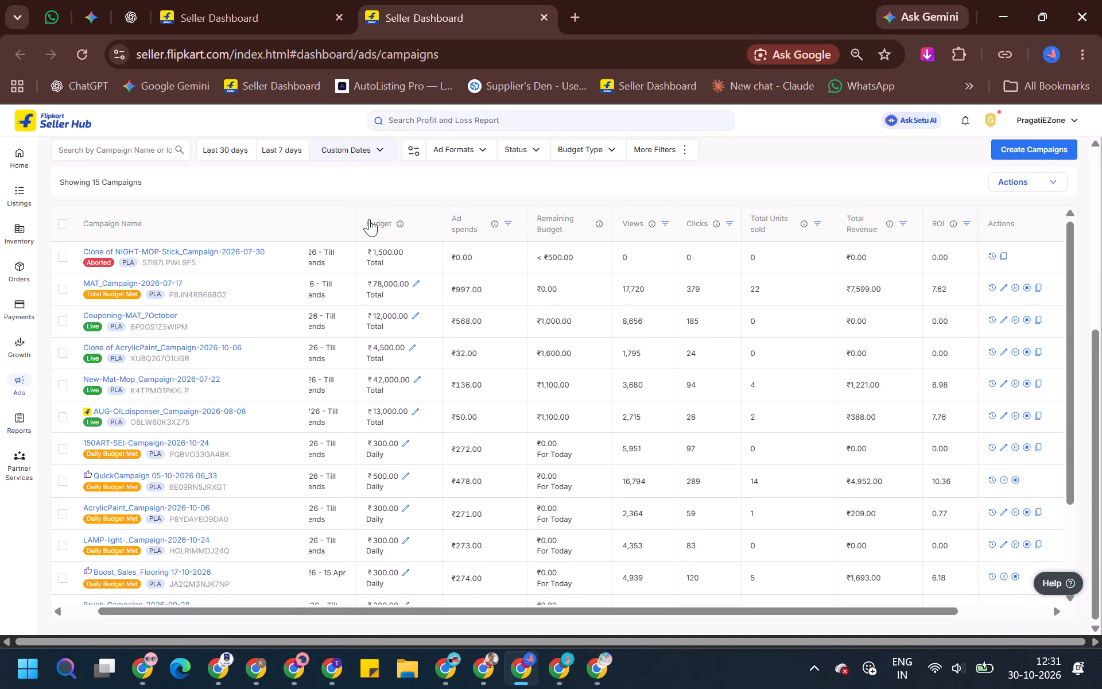
scroll(360, 288, down, 1)
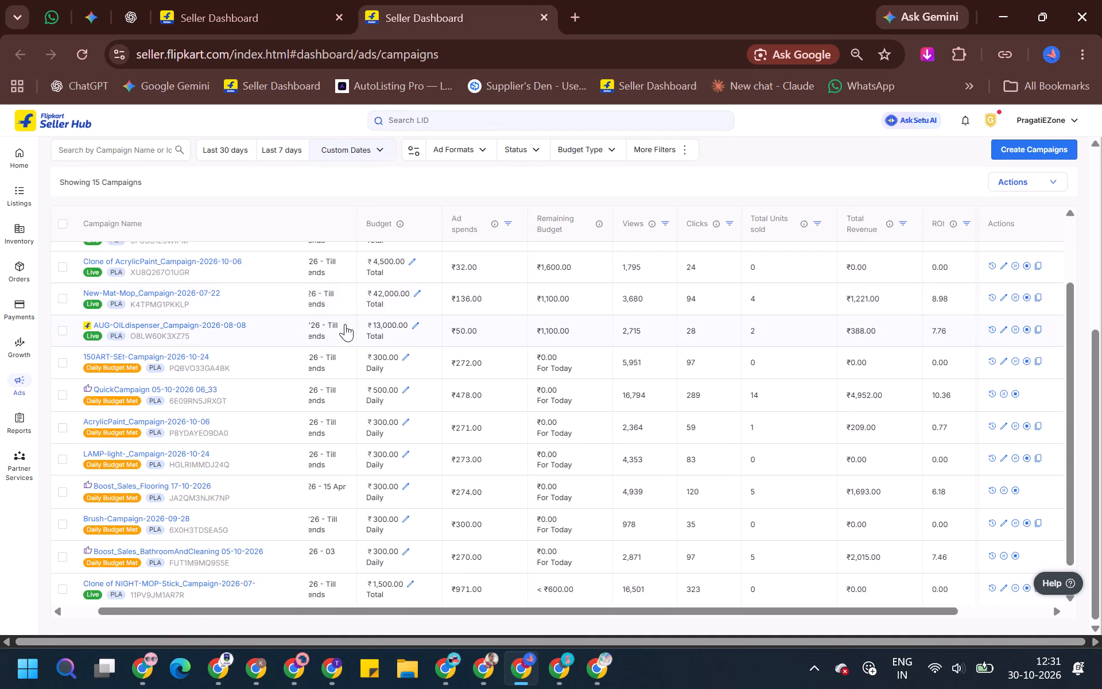
scroll(341, 335, up, 1)
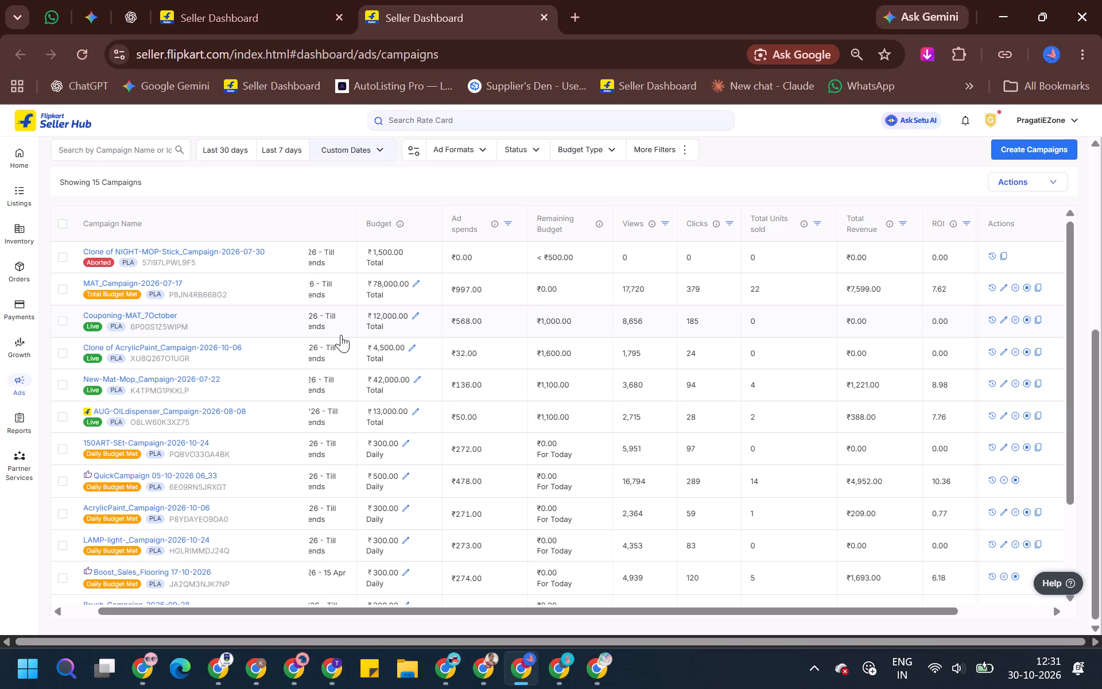
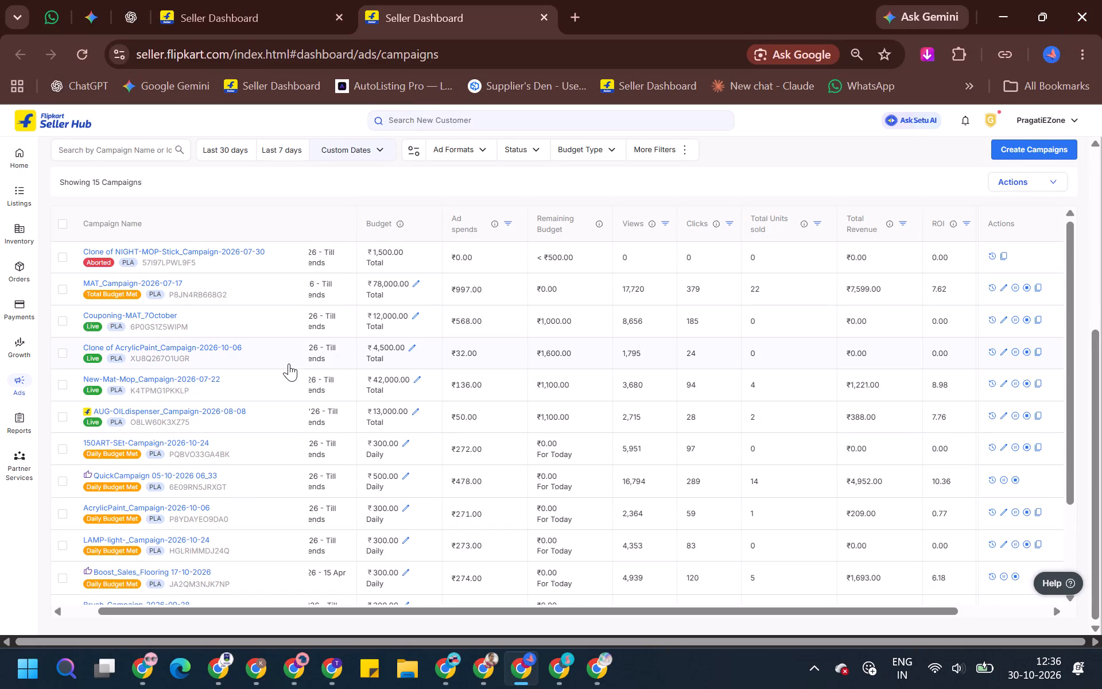
Set the total budget of MAT_Campaign-2026-07-17 to ₹78,500 and apply it.
click(418, 283)
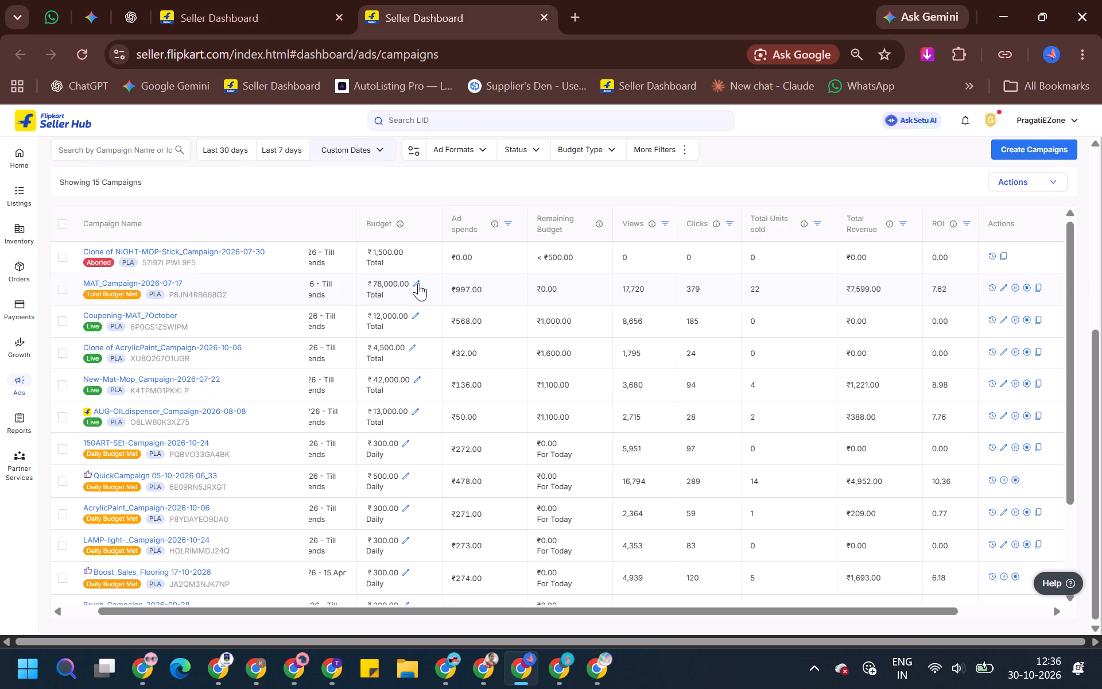
click(479, 306)
key(Left)
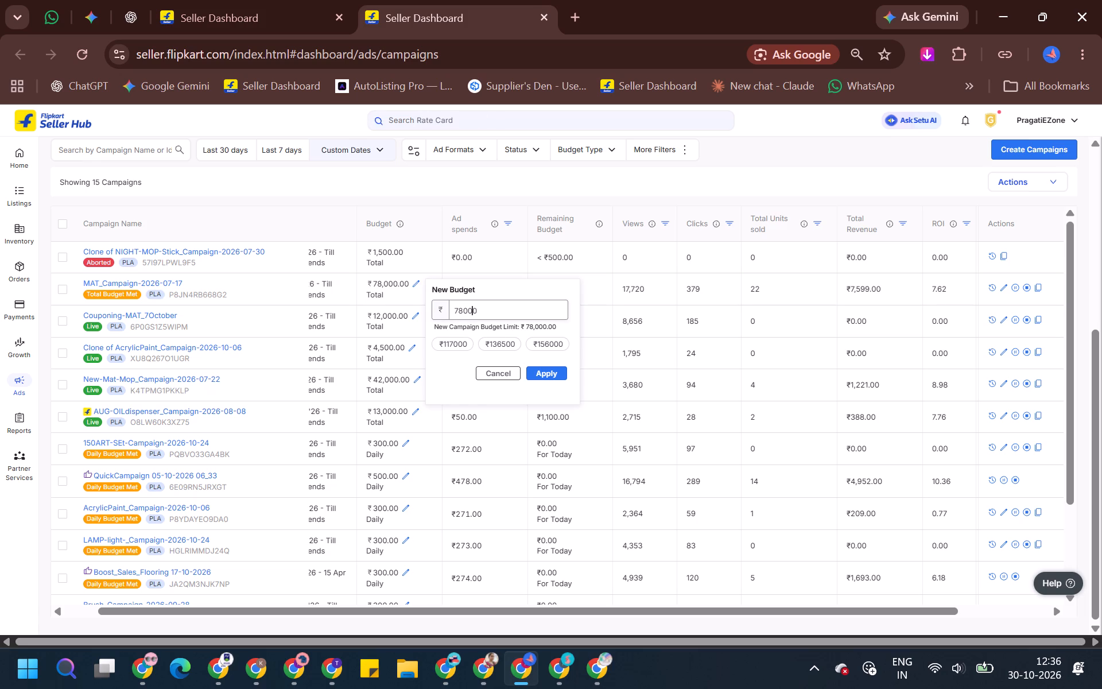
key(Left)
key(BackSpace)
key(5)
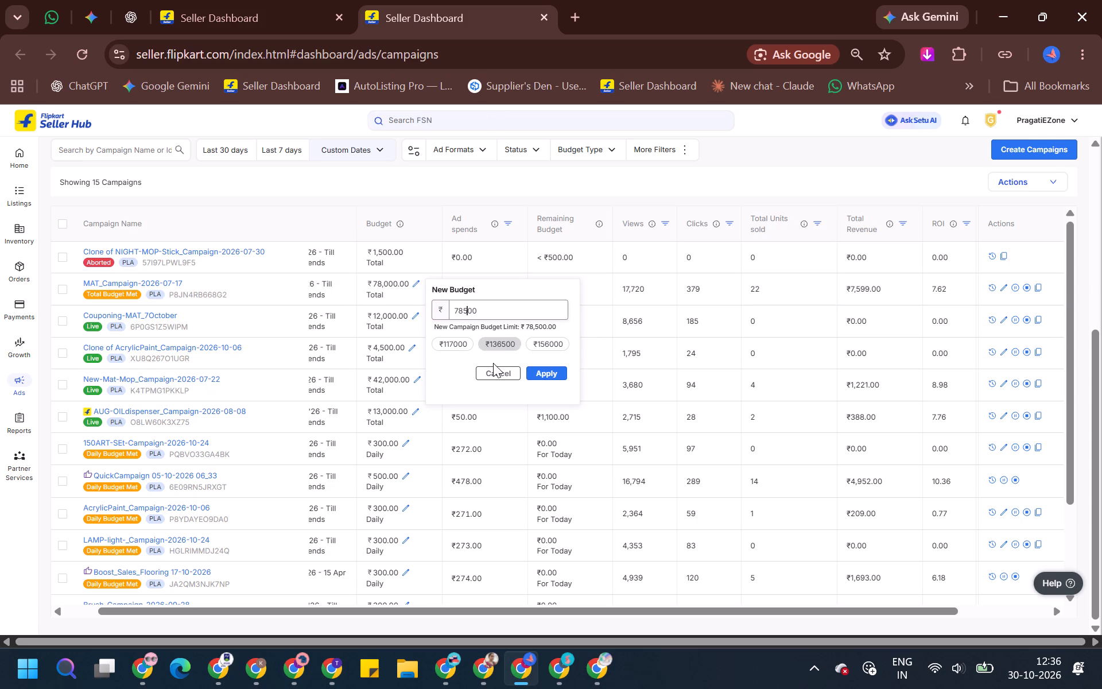
click(539, 380)
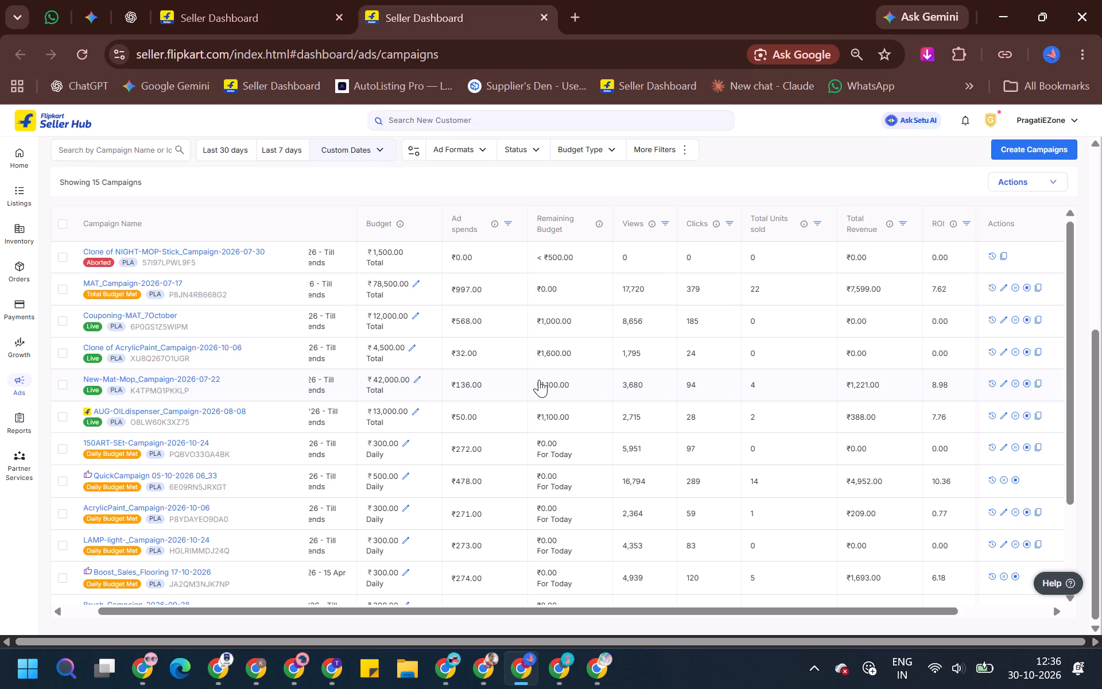
Examine the 30 October summary metrics and the spends, units sold, revenue and ROI down the whole campaign list.
scroll(278, 189, down, 2)
scroll(305, 270, up, 6)
scroll(354, 218, down, 1)
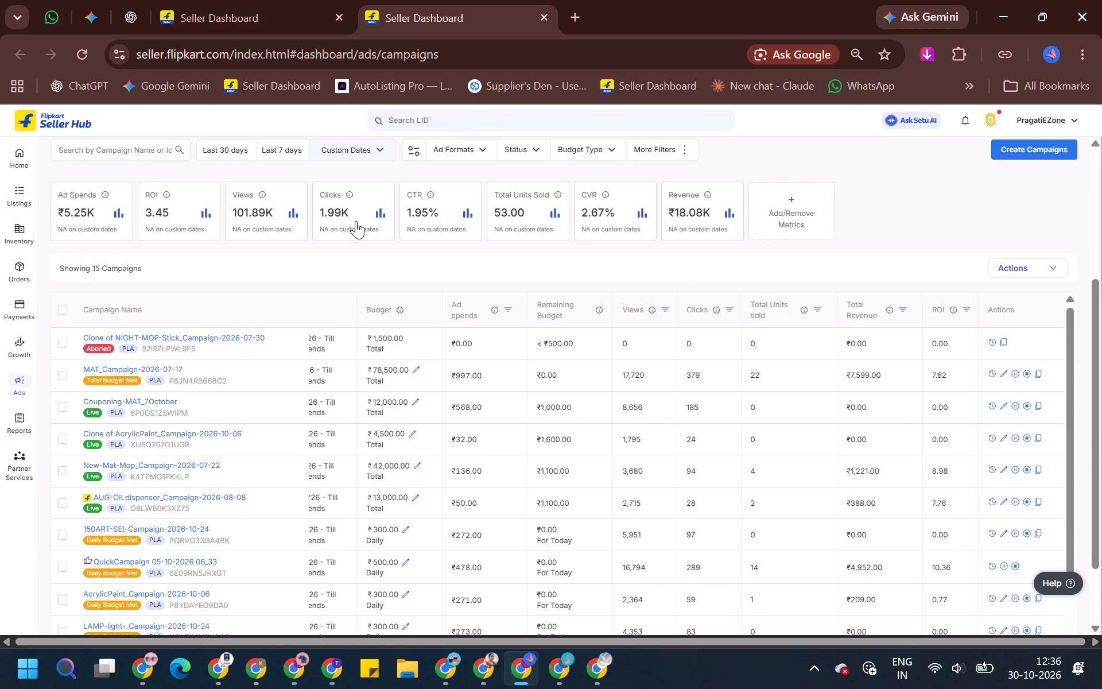
scroll(358, 222, up, 2)
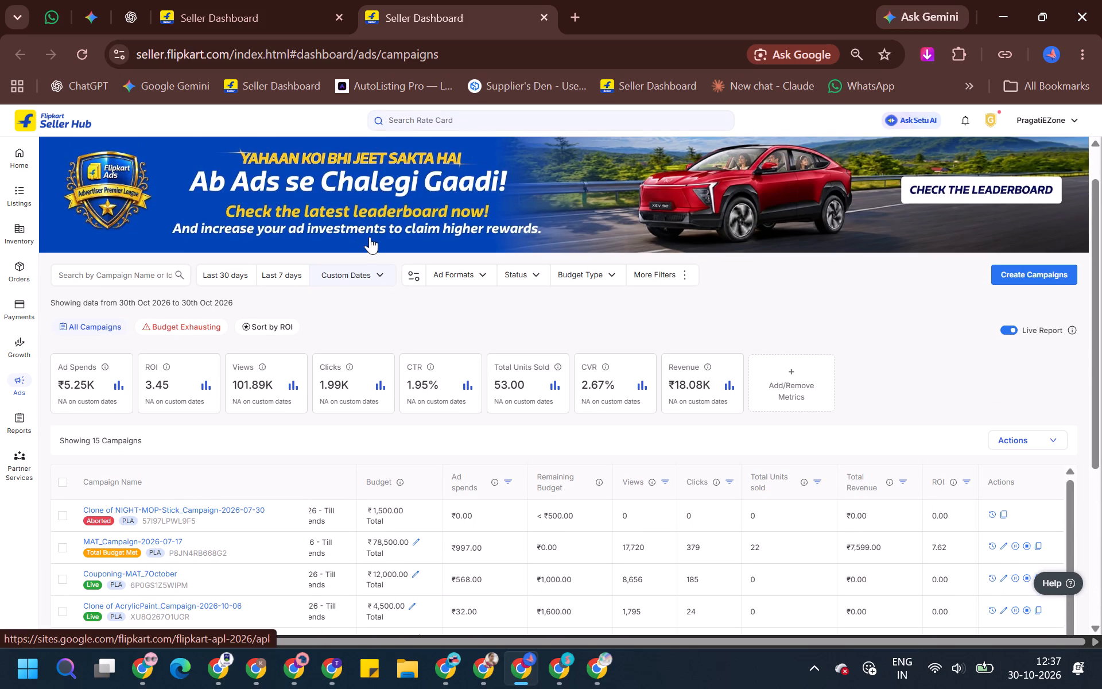
scroll(370, 228, down, 4)
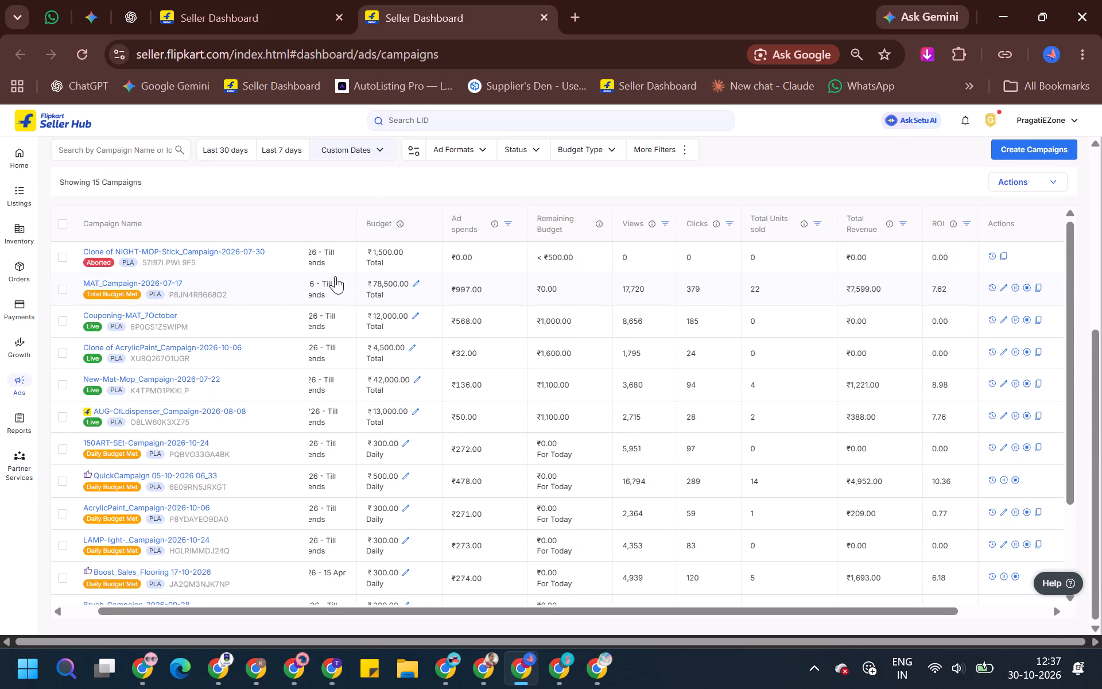
scroll(293, 344, down, 1)
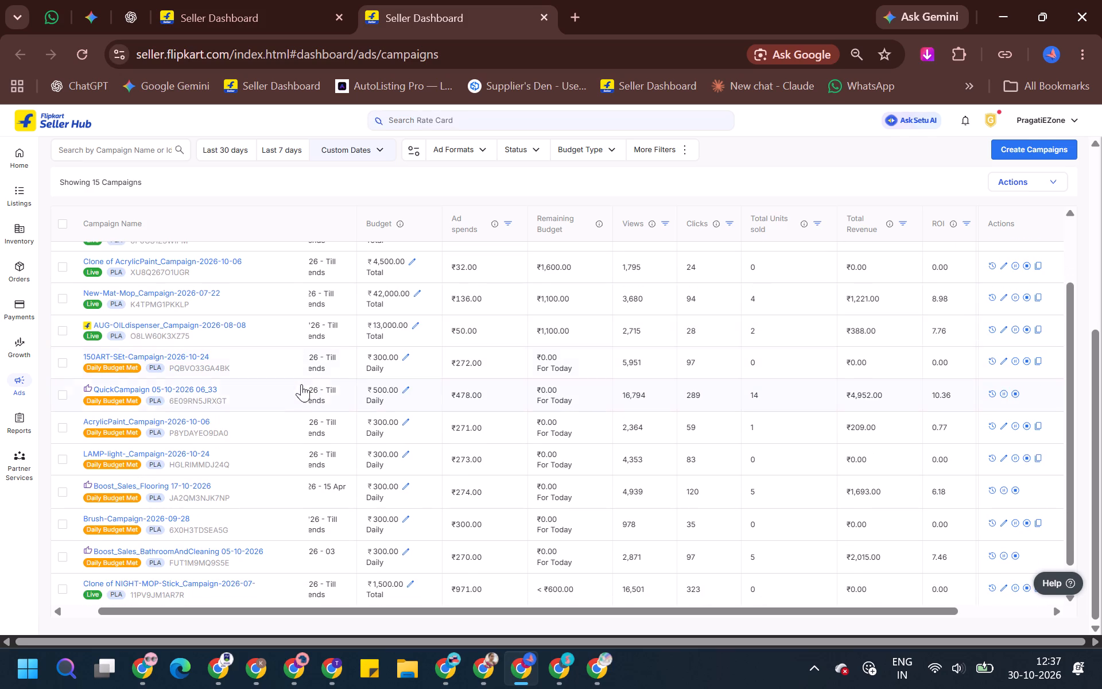
scroll(372, 415, down, 1)
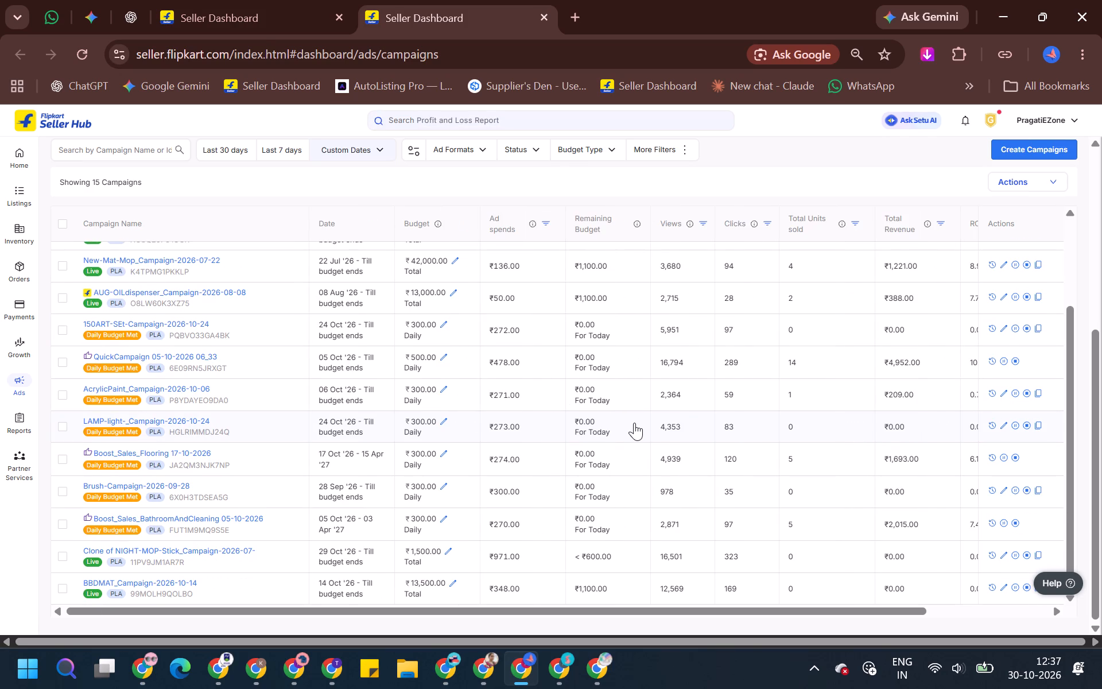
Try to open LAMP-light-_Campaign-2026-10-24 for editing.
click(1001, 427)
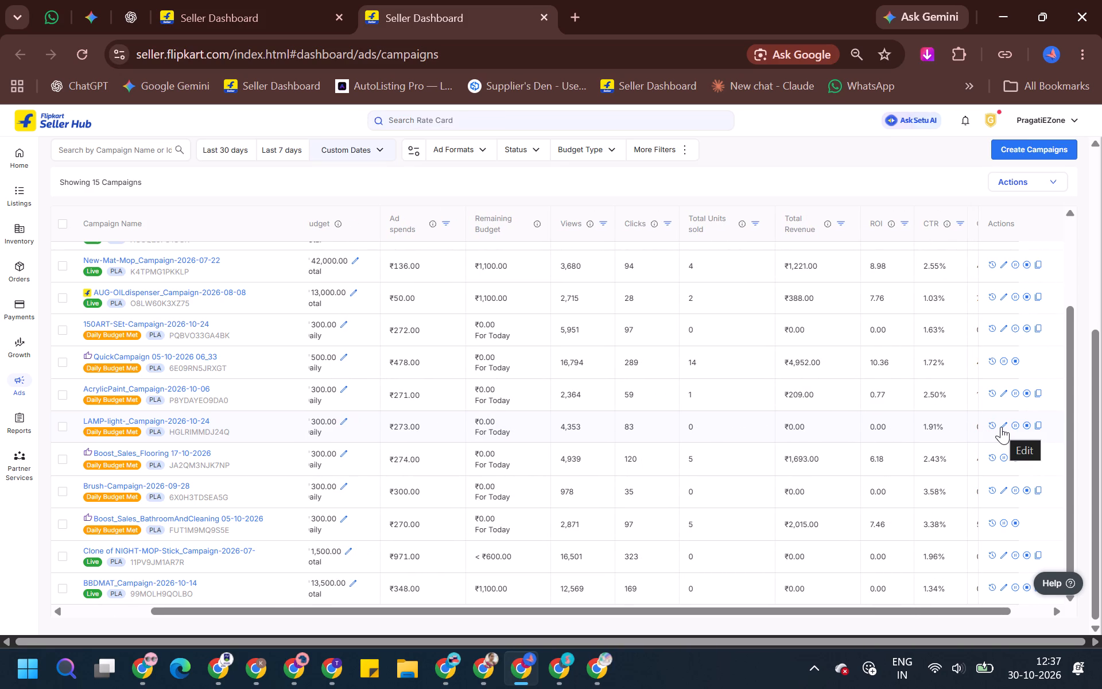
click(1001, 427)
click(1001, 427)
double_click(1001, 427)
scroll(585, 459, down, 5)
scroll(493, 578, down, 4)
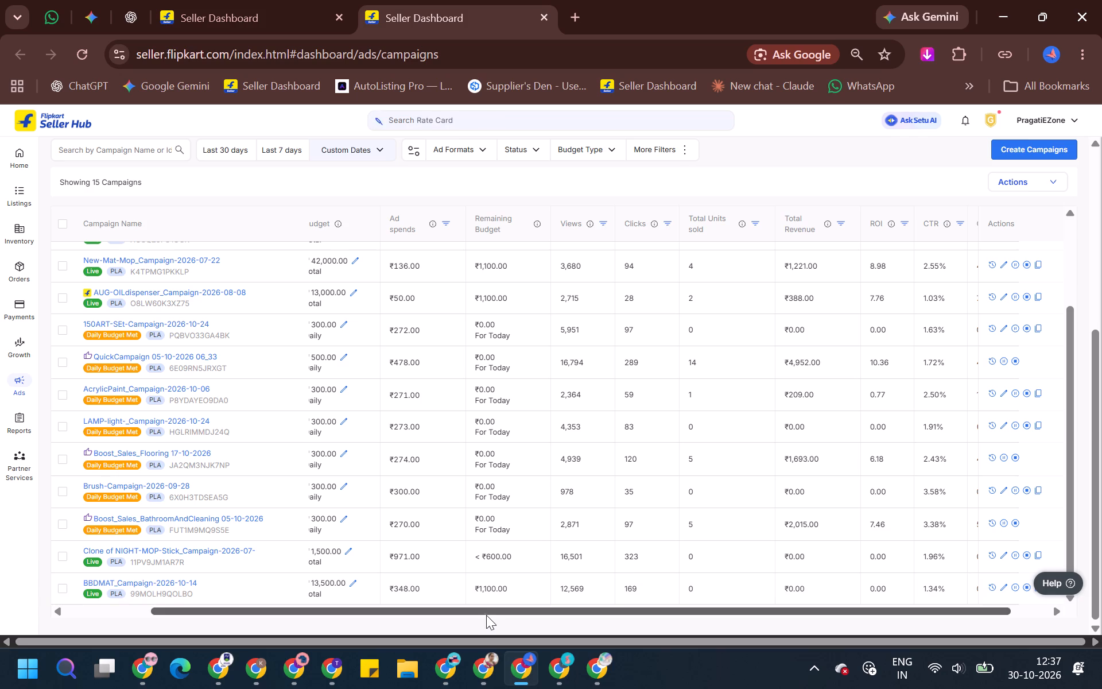
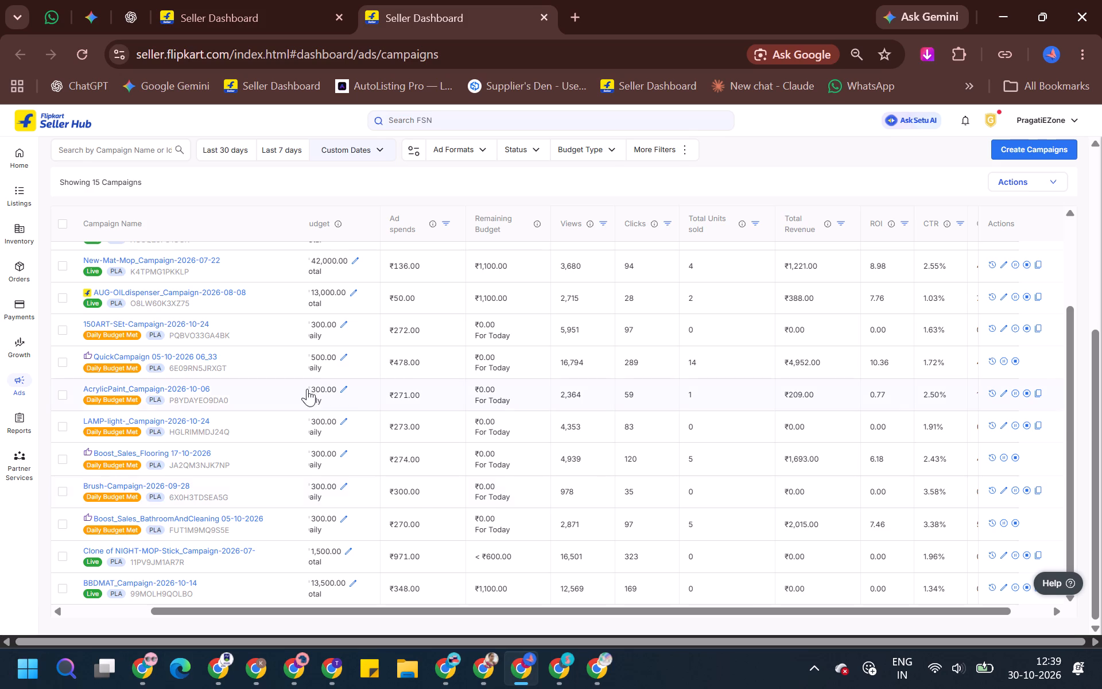
Re-examine PragatiEZone's 30 October summary metrics and the spends, units sold, revenue and ROI of its listed campaigns.
scroll(295, 366, down, 6)
scroll(364, 428, up, 11)
scroll(377, 473, up, 5)
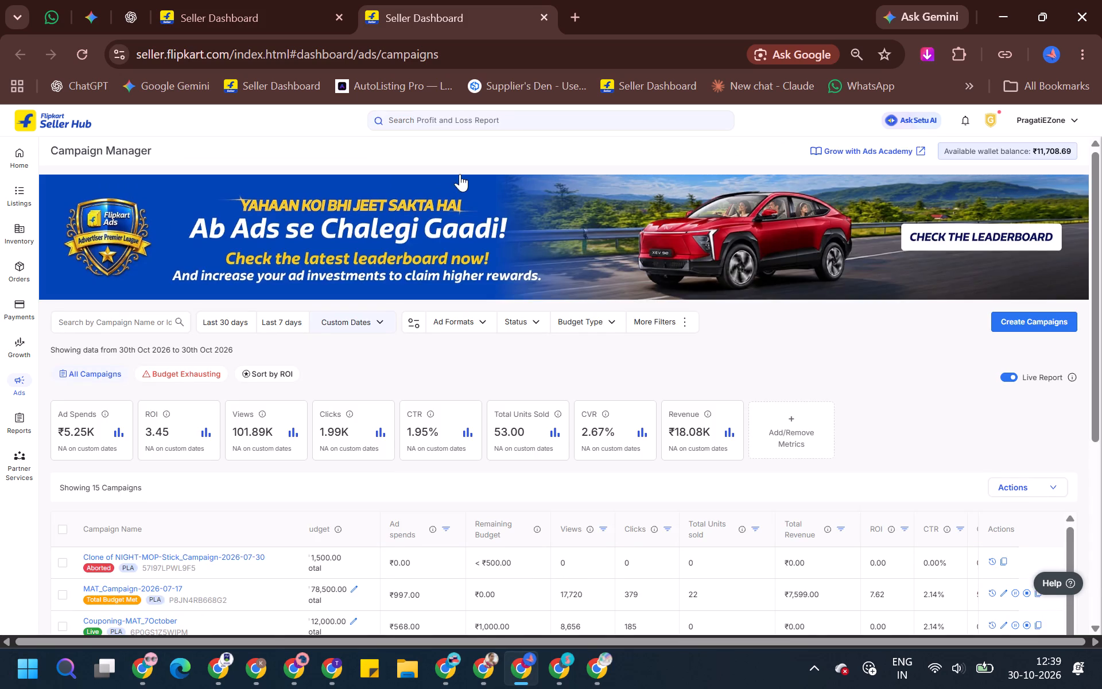
scroll(460, 174, down, 5)
scroll(416, 244, up, 2)
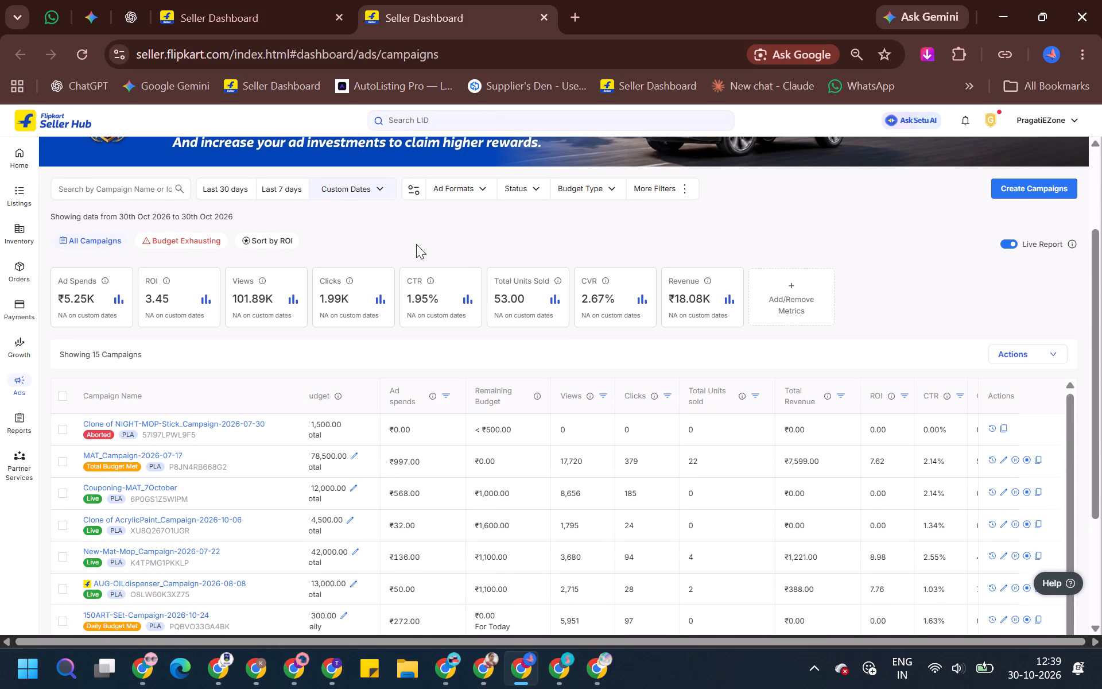
scroll(416, 244, down, 7)
scroll(405, 411, down, 1)
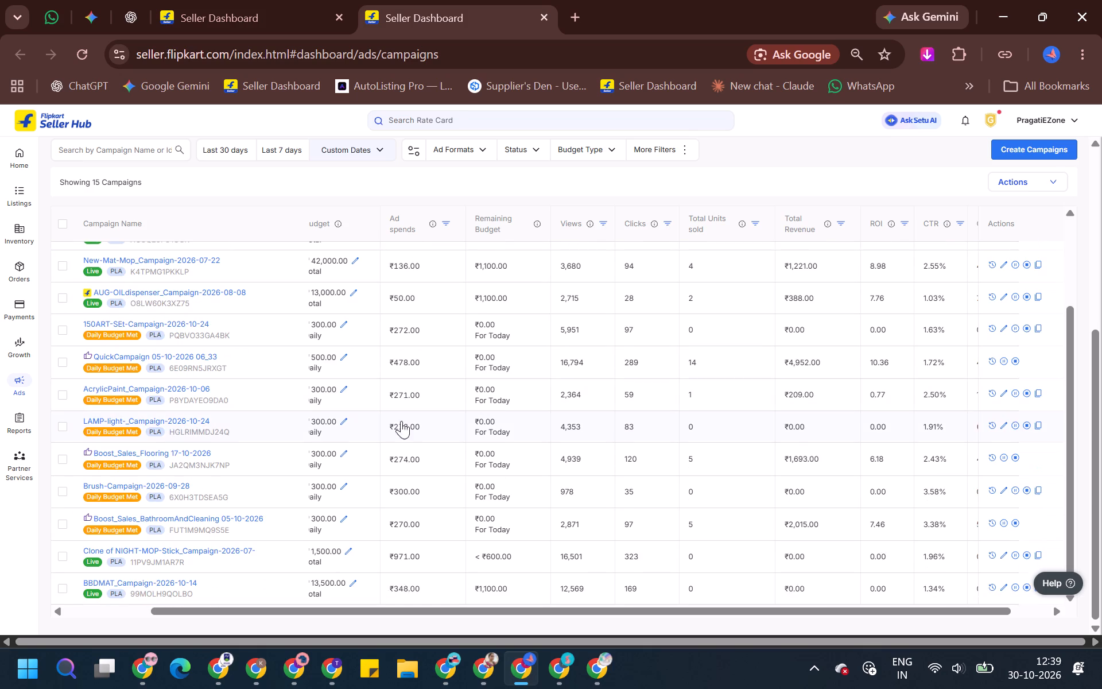
scroll(401, 421, down, 3)
scroll(479, 520, up, 5)
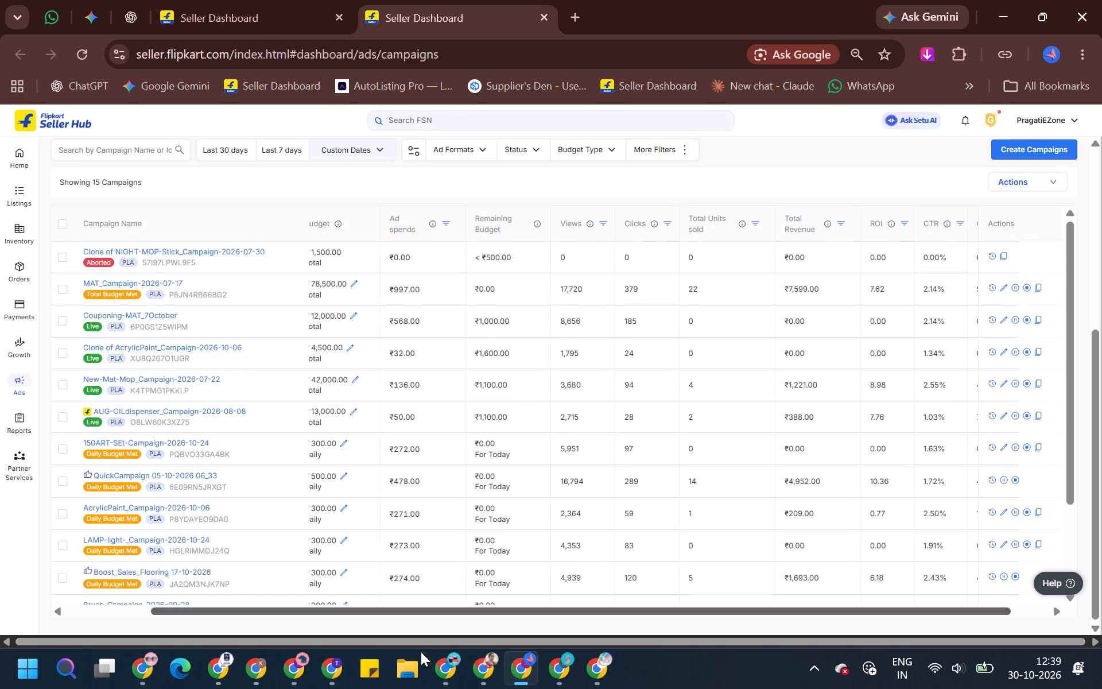
Open PragatiEZone's seller home page to check today's units and sales.
click(471, 679)
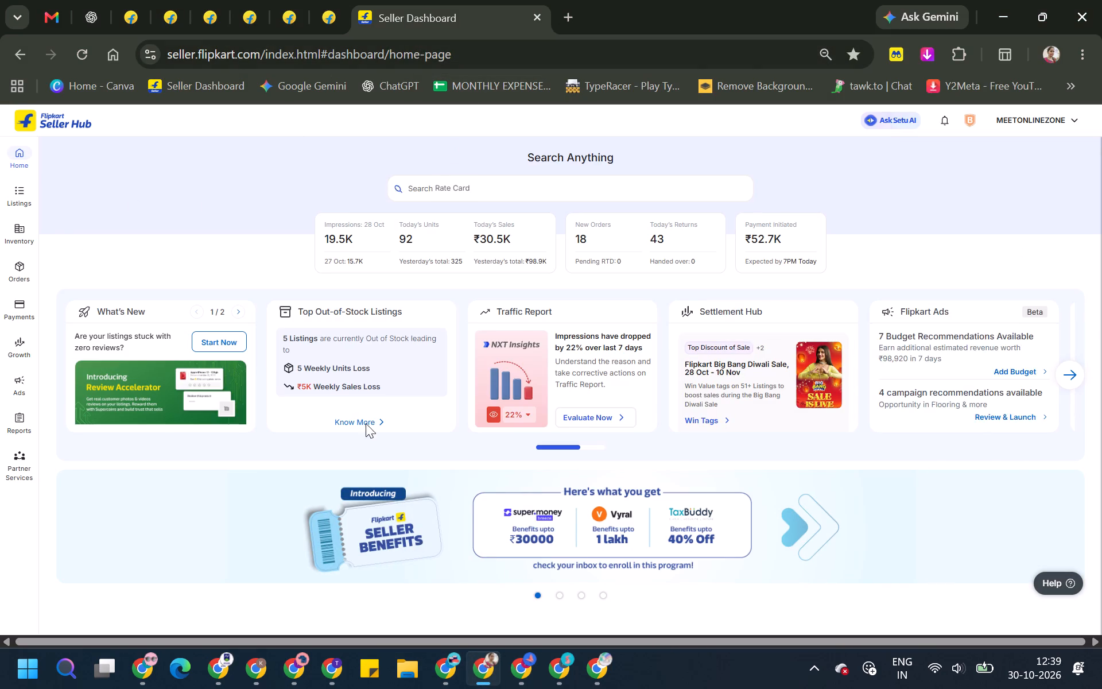
key(alt+Tab)
click(209, 0)
click(20, 167)
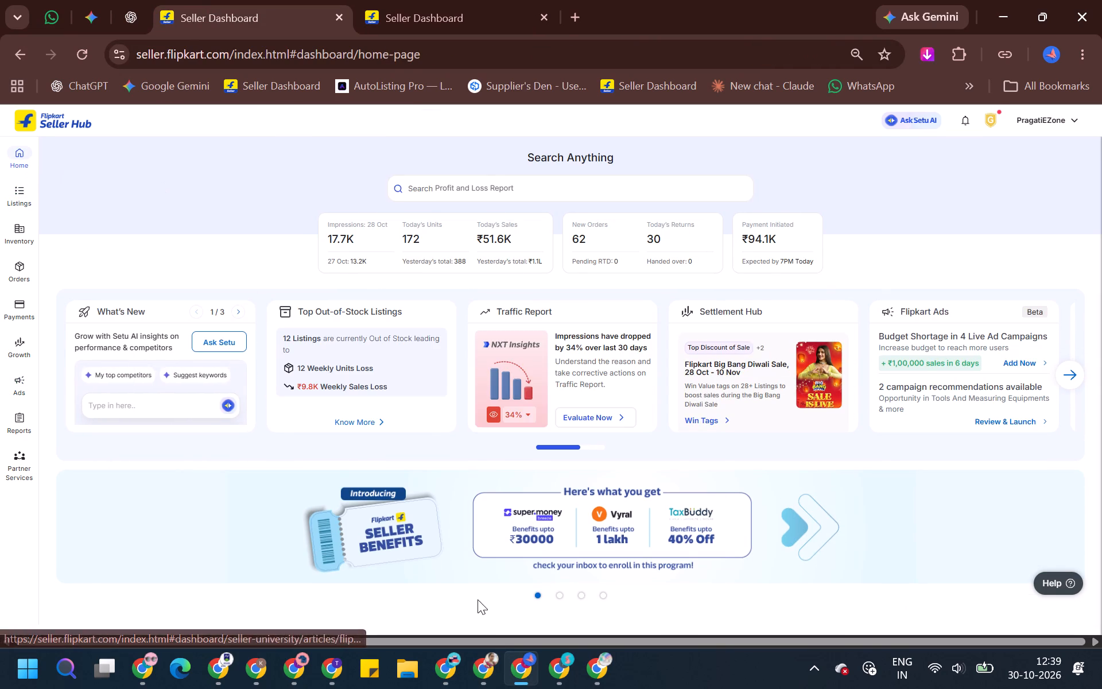
Switch to the MEETONLINEZONE account and open its ads campaign page in a new tab placed last.
click(488, 671)
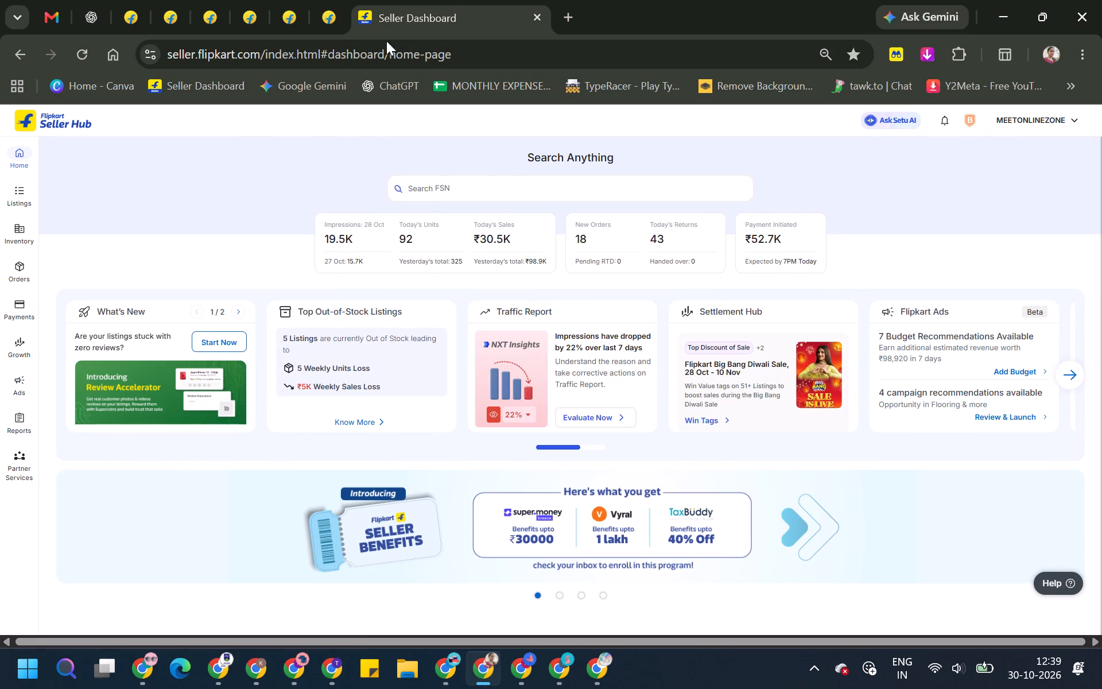
right_click(11, 389)
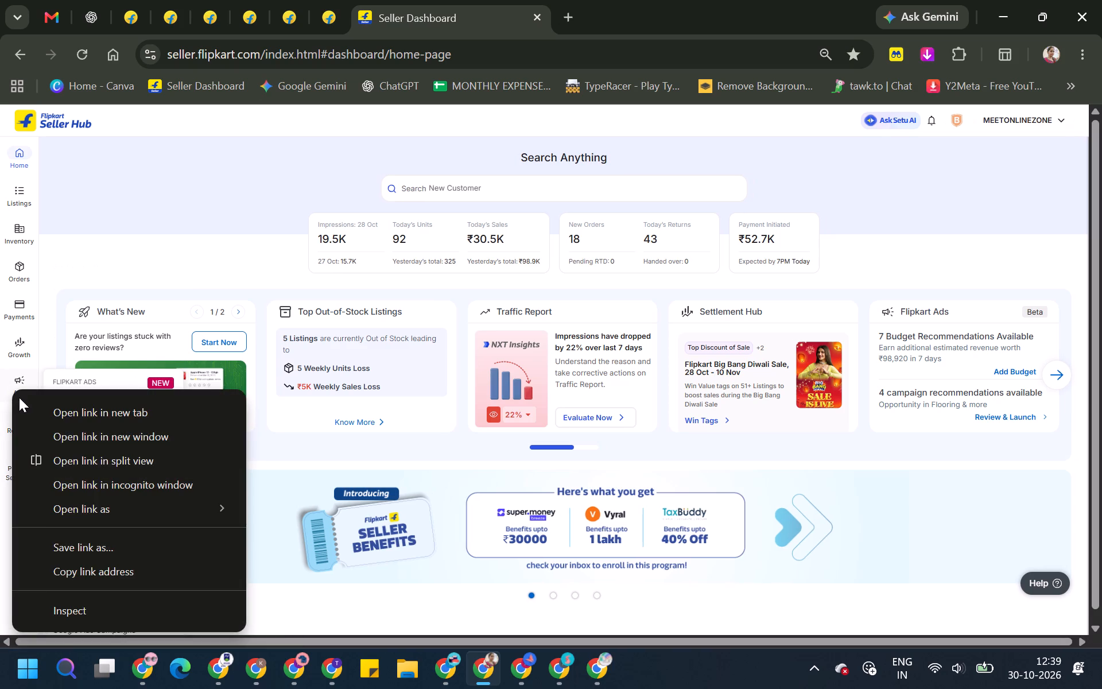
click(60, 425)
drag(95, 23, 546, 20)
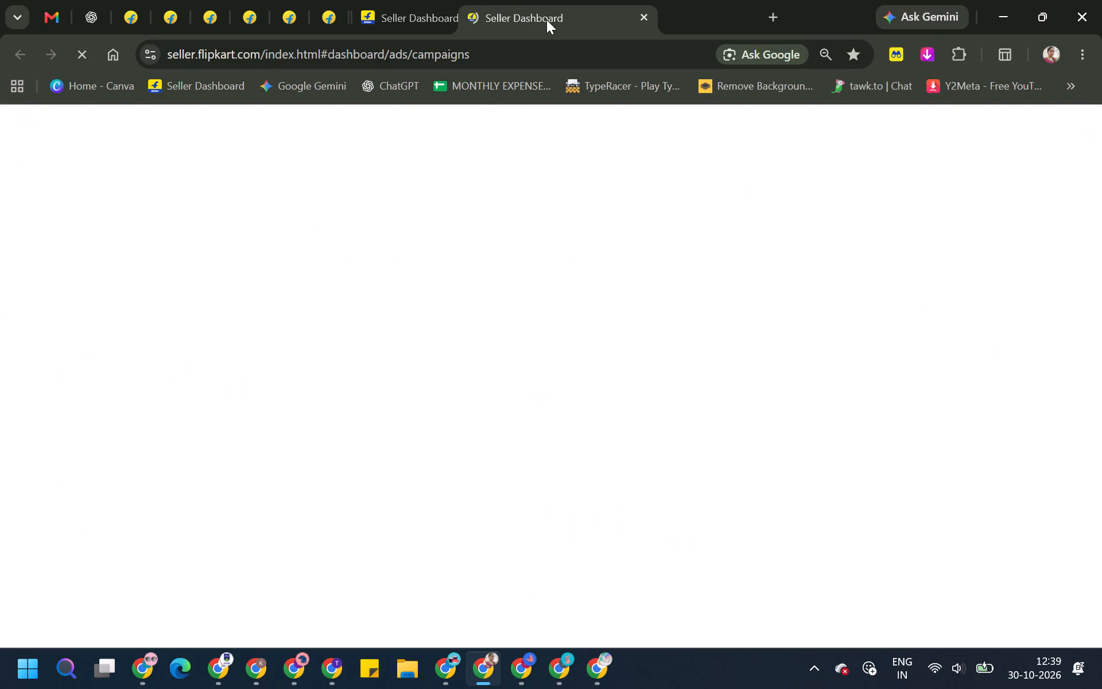
drag(546, 20, 568, 21)
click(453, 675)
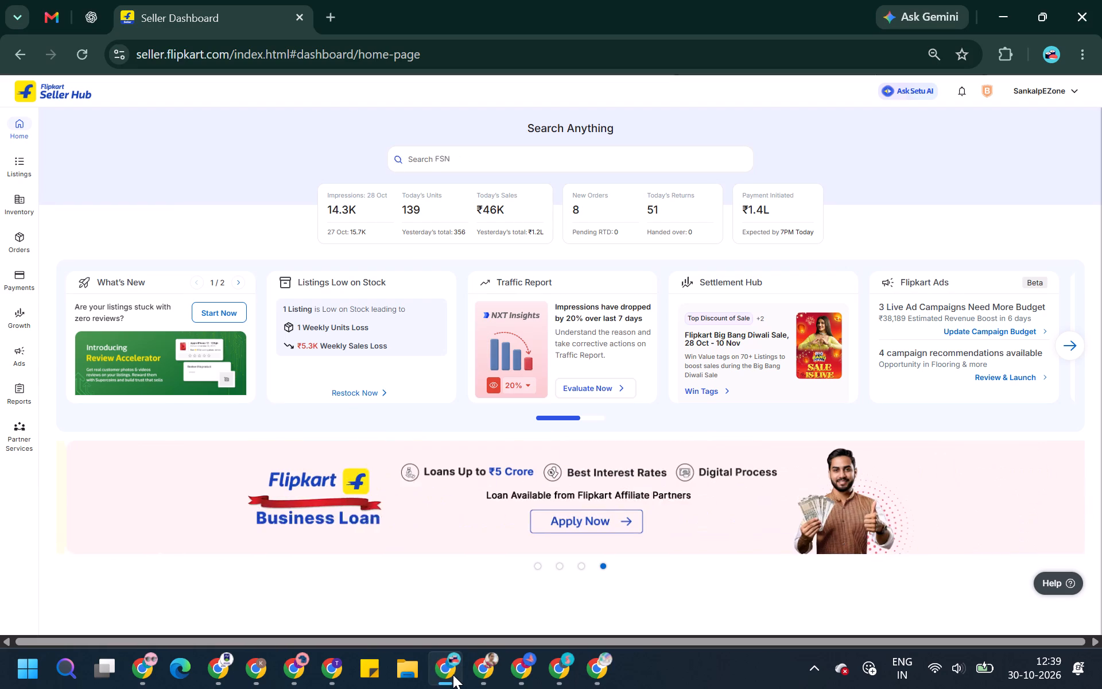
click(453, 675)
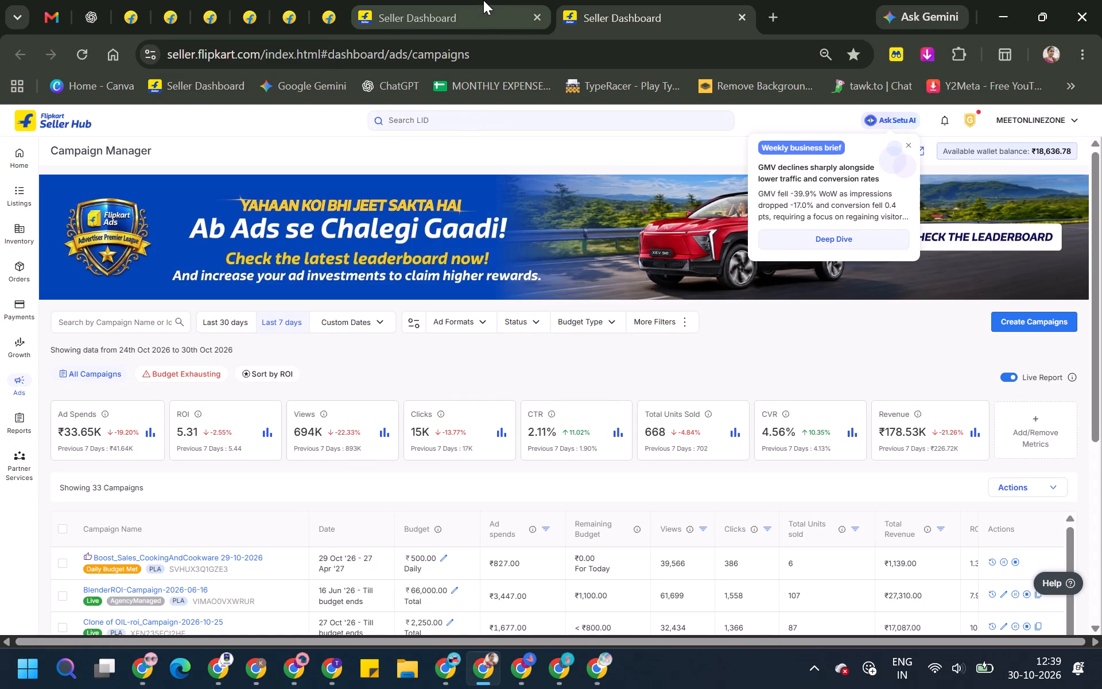
click(911, 142)
scroll(332, 269, down, 6)
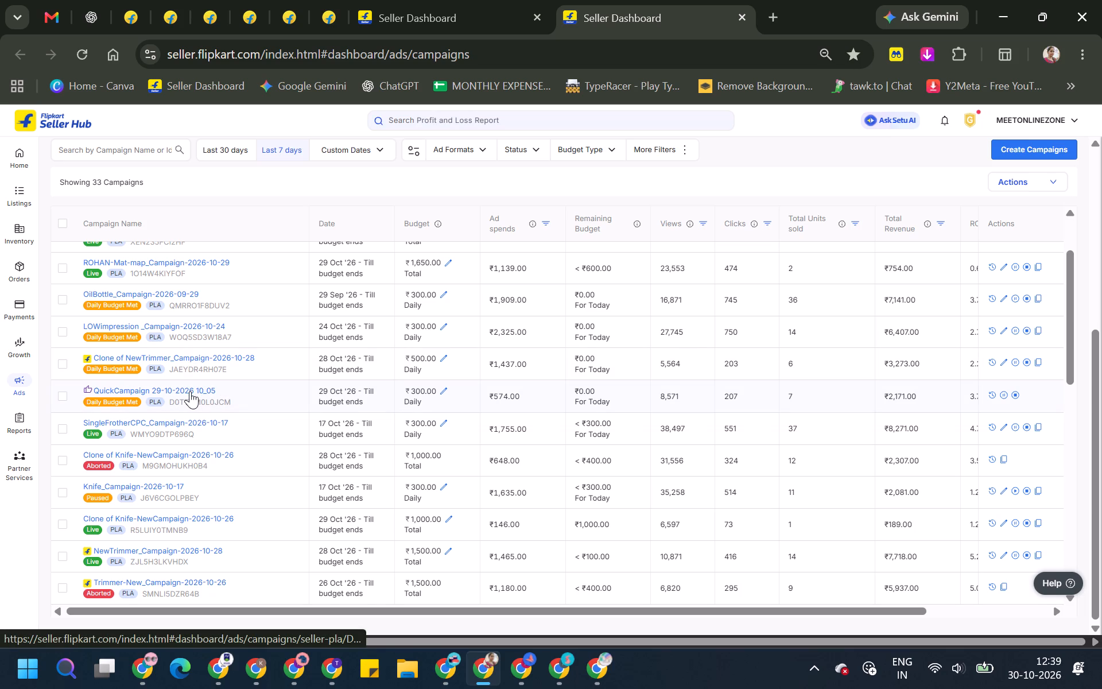
click(190, 391)
triple_click(190, 391)
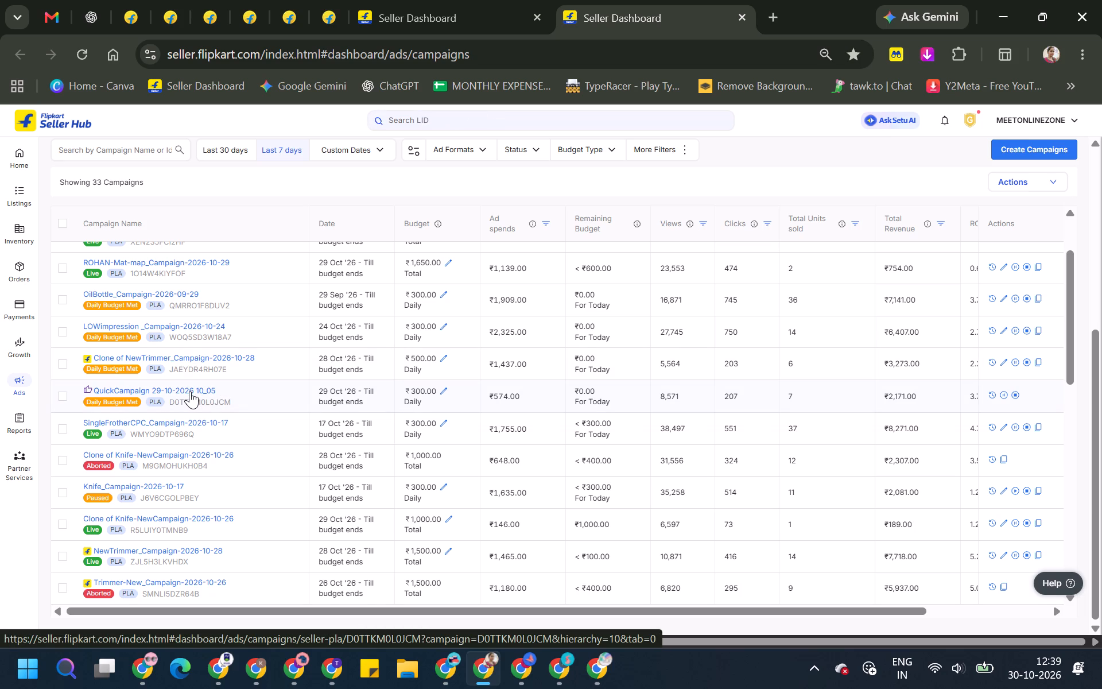
key(ctrl+r)
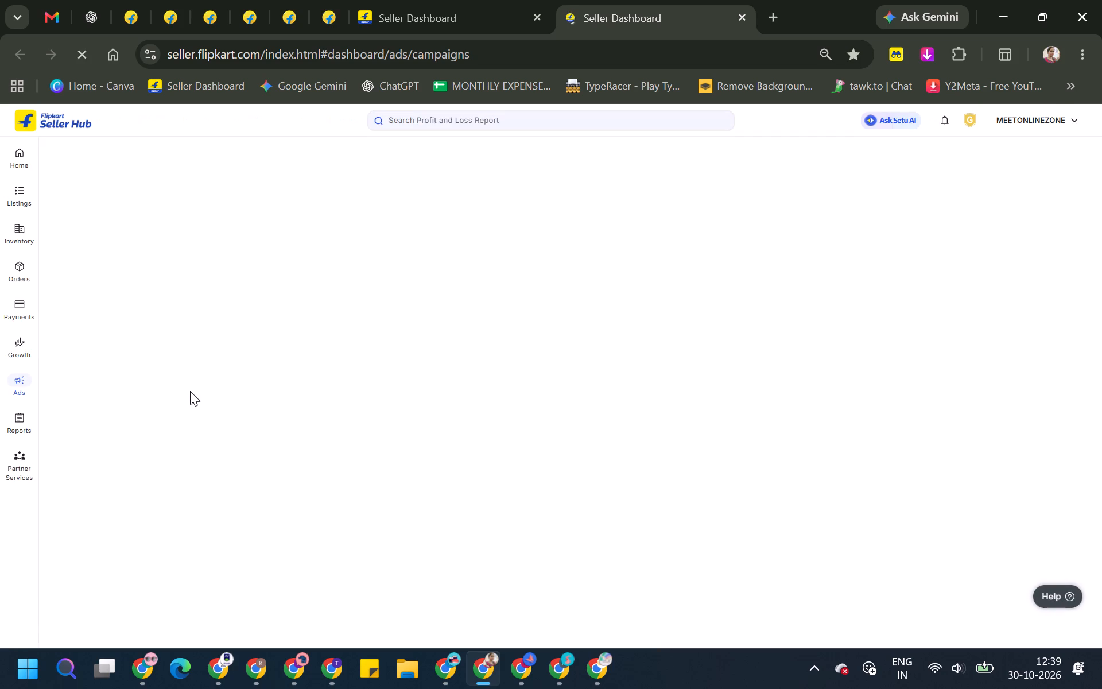
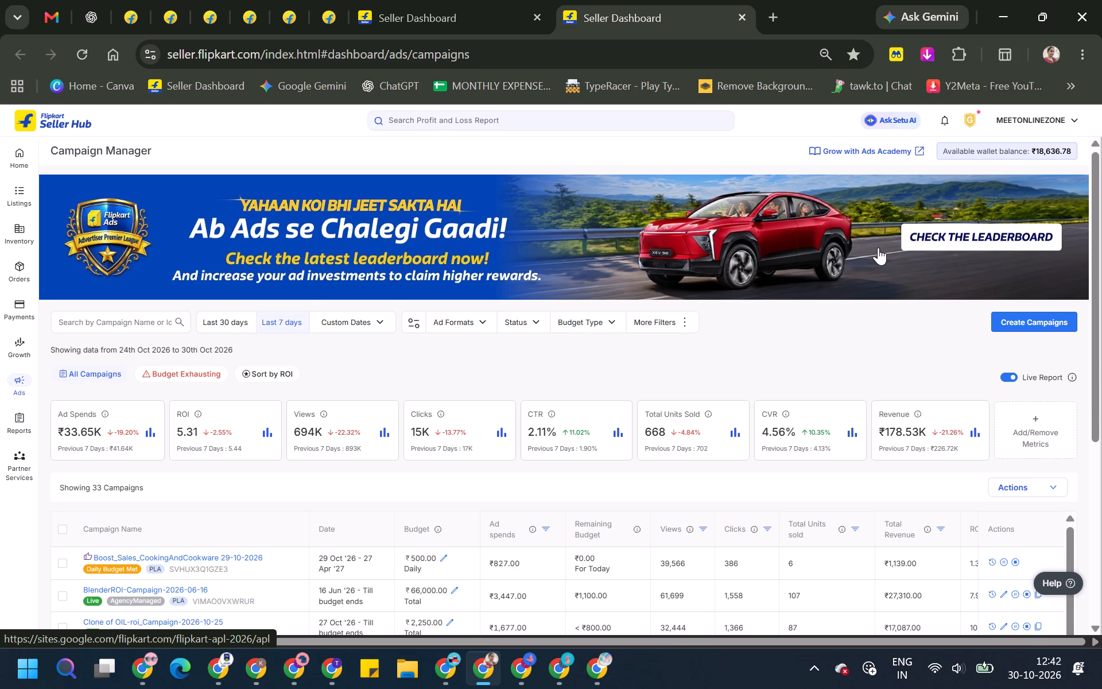
Examine MEETONLINEZONE's summary metrics and the budgets, spends, units sold and revenue of its listed campaigns for the last 7 days.
scroll(870, 246, down, 1)
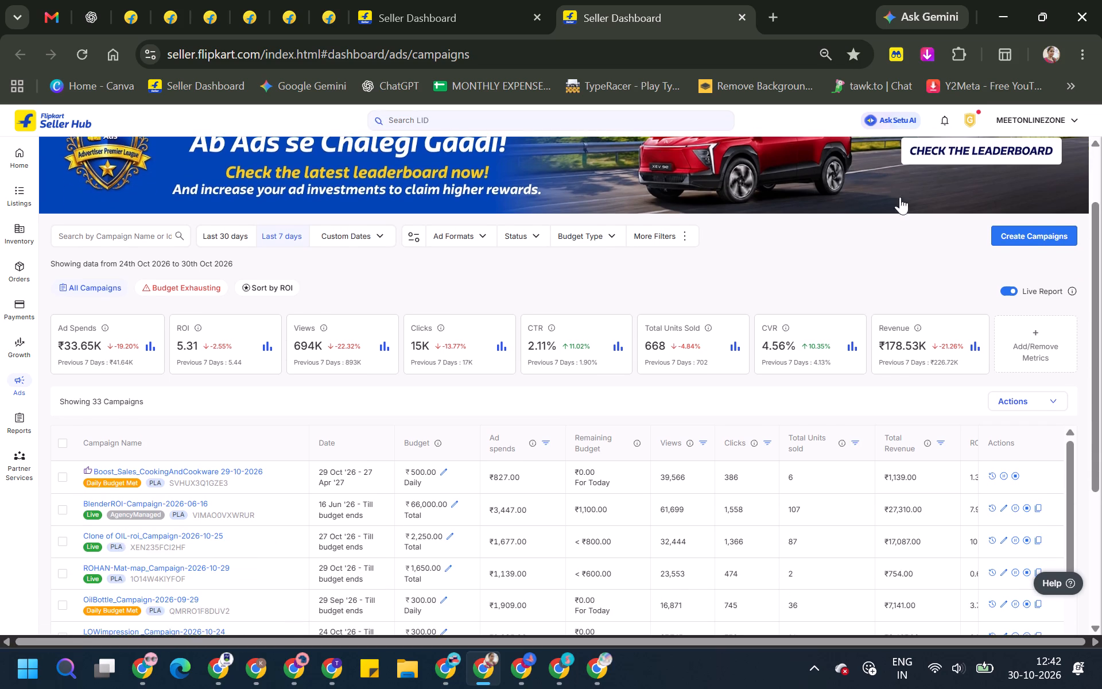
scroll(921, 183, up, 2)
scroll(528, 168, down, 4)
scroll(498, 417, up, 3)
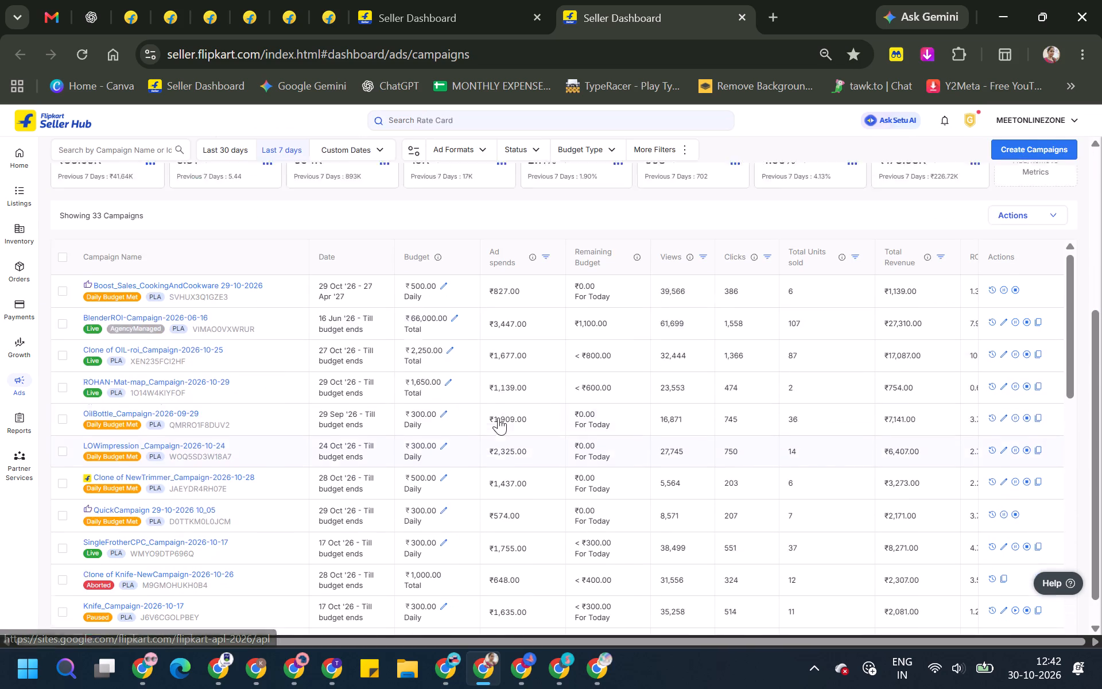
scroll(498, 417, up, 9)
scroll(507, 414, down, 3)
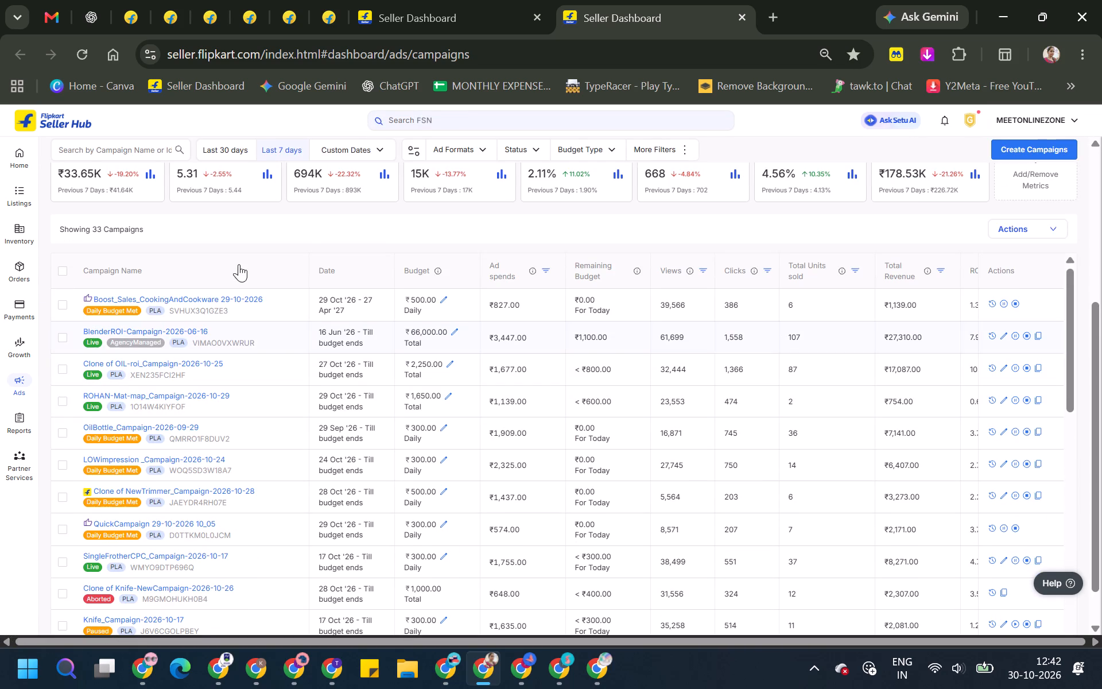
click(305, 226)
scroll(305, 226, down, 2)
scroll(305, 226, up, 1)
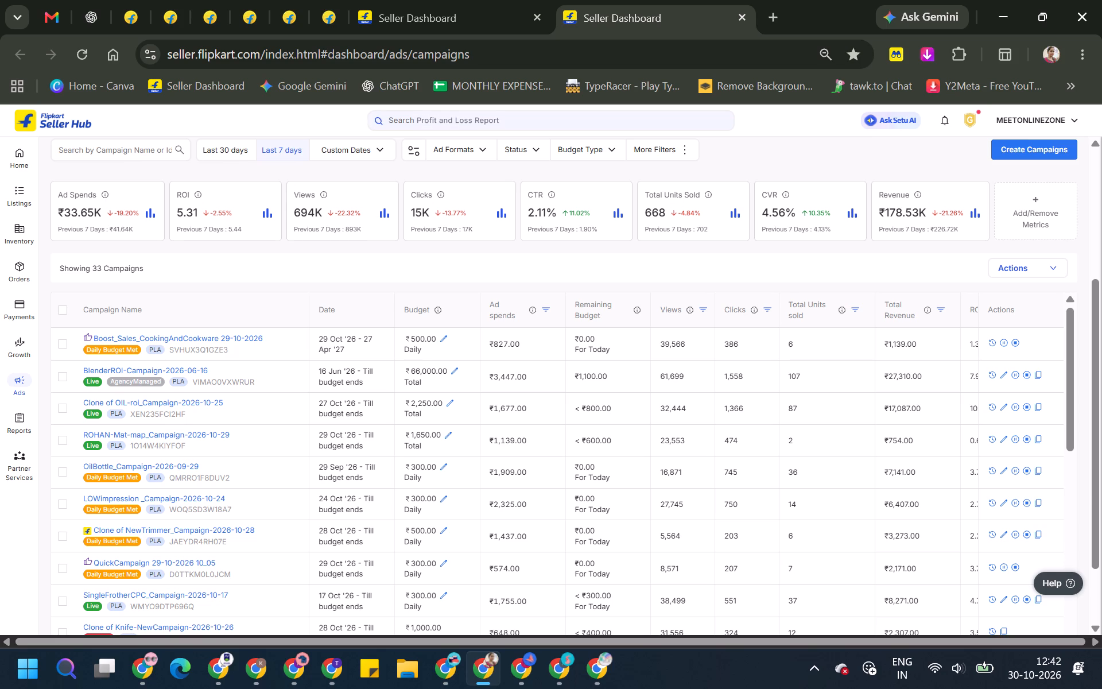
scroll(333, 184, down, 1)
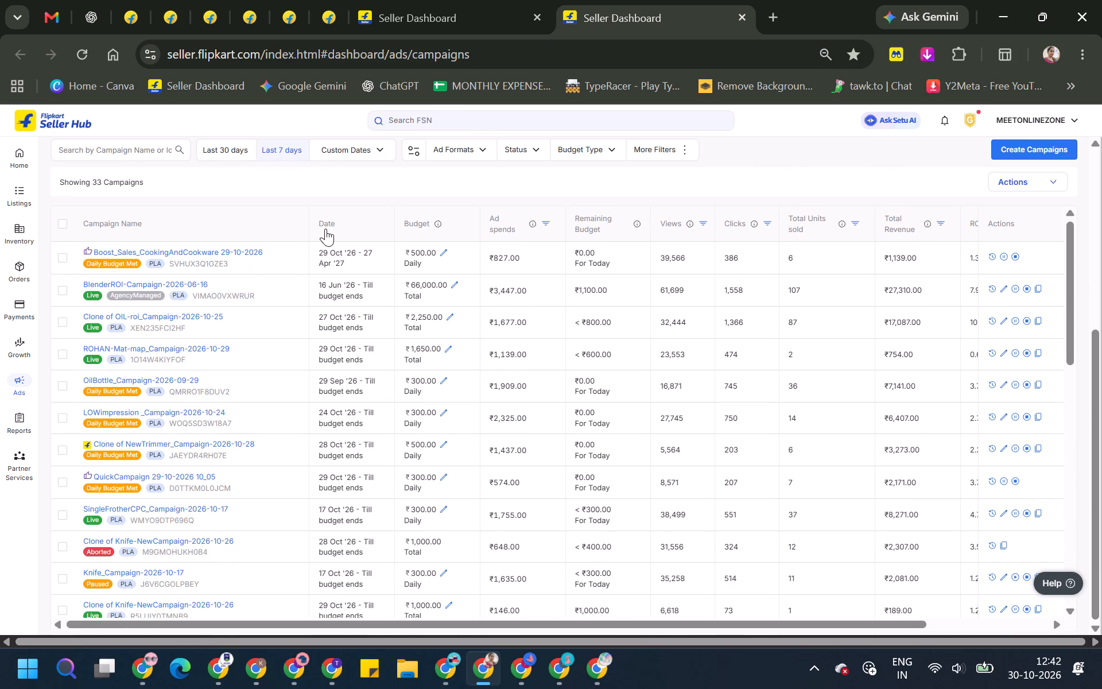
scroll(217, 346, up, 1)
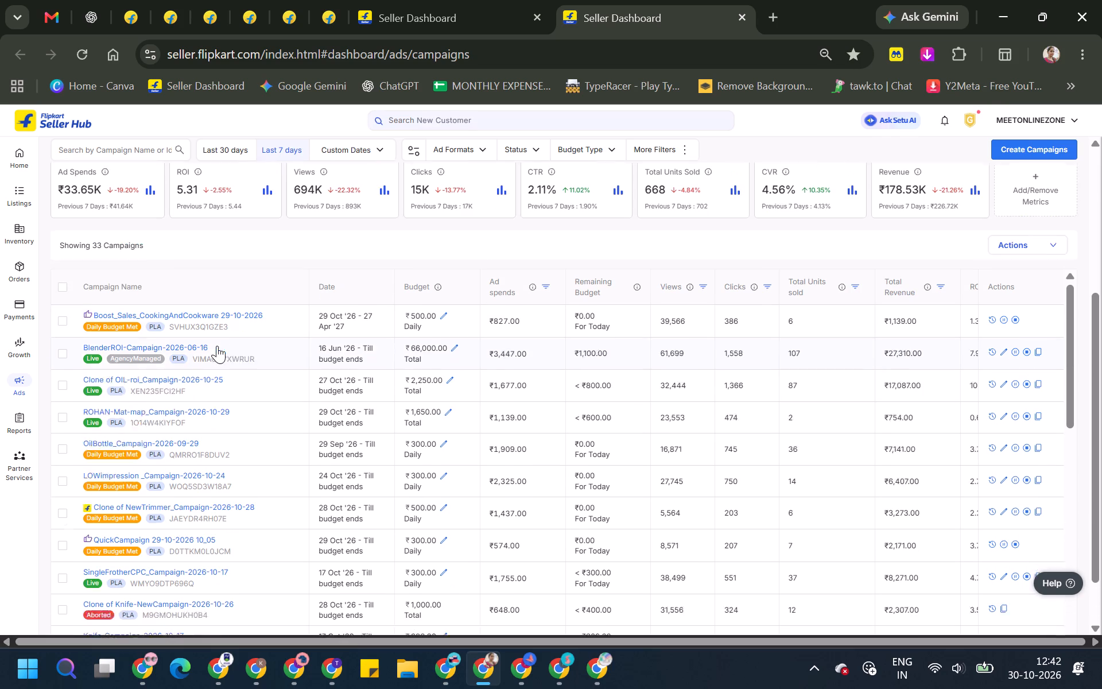
scroll(239, 253, down, 1)
scroll(239, 253, up, 1)
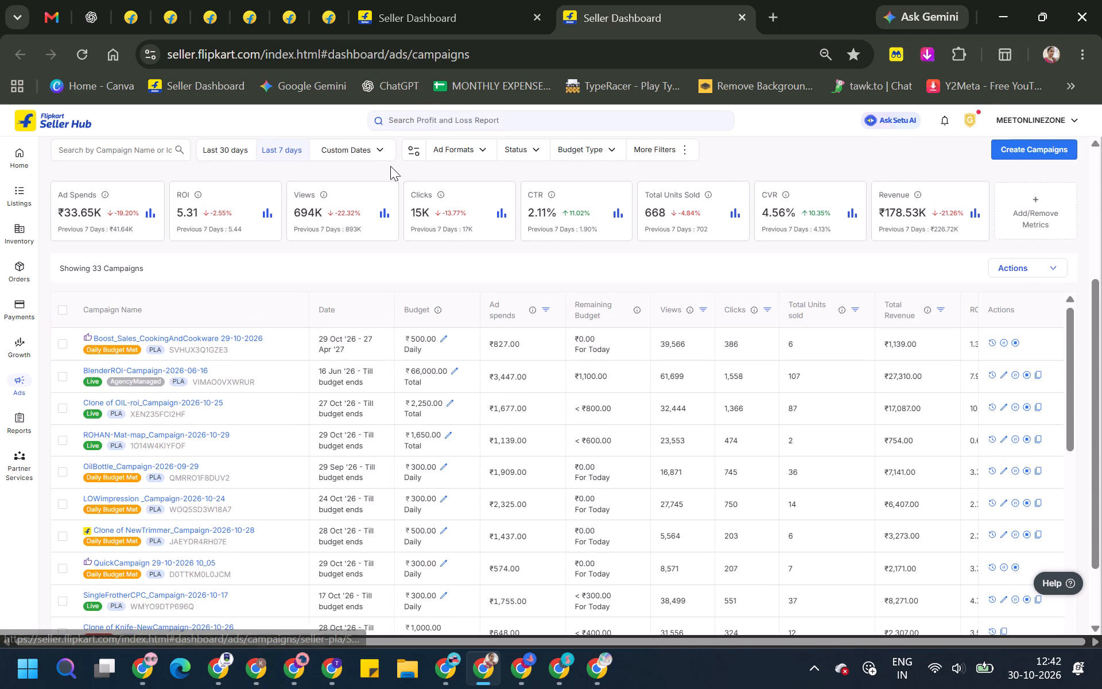
Limit the campaign data to the custom date 28 October 2026 and review that day's summary metrics and campaign rows.
click(382, 146)
double_click(507, 327)
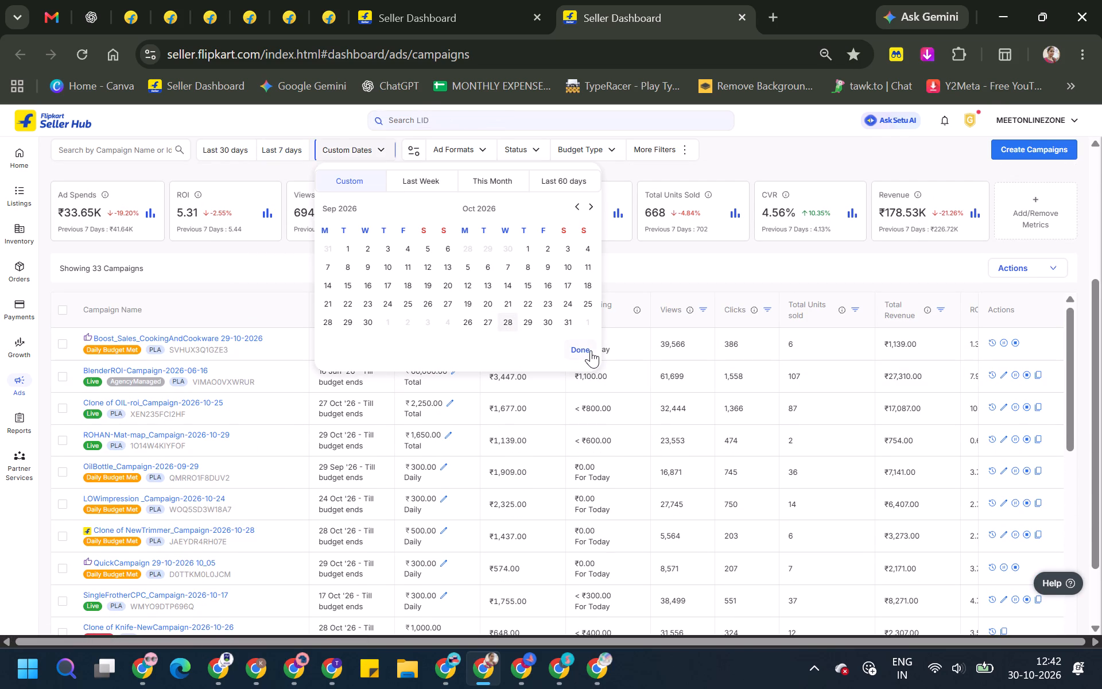
click(583, 351)
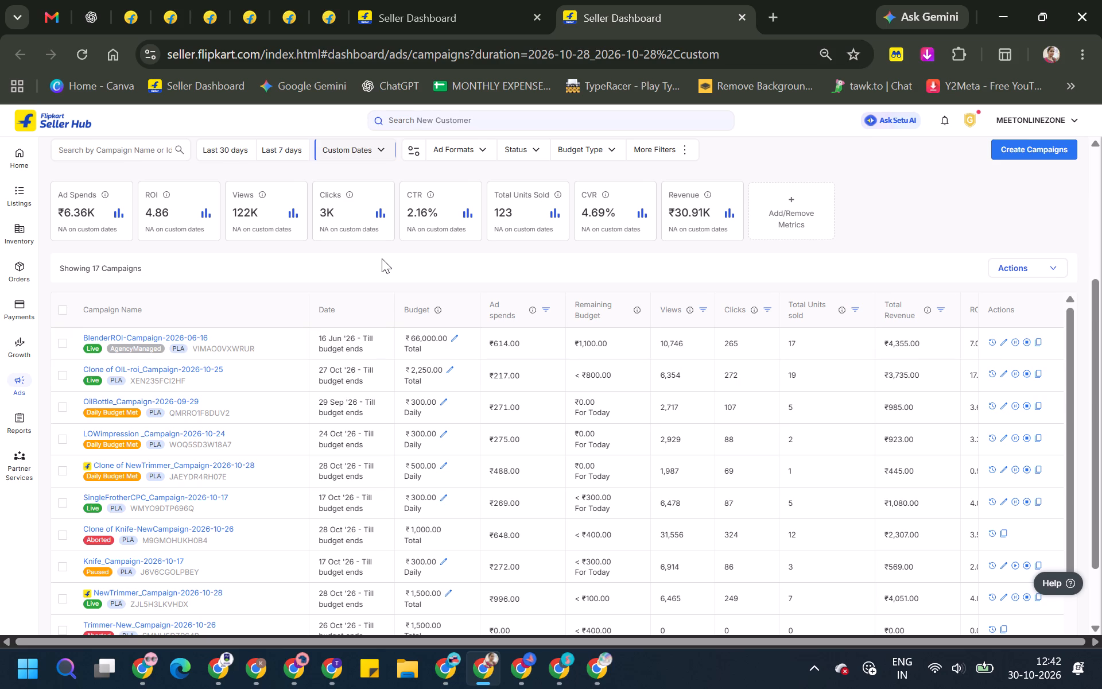
scroll(390, 269, up, 2)
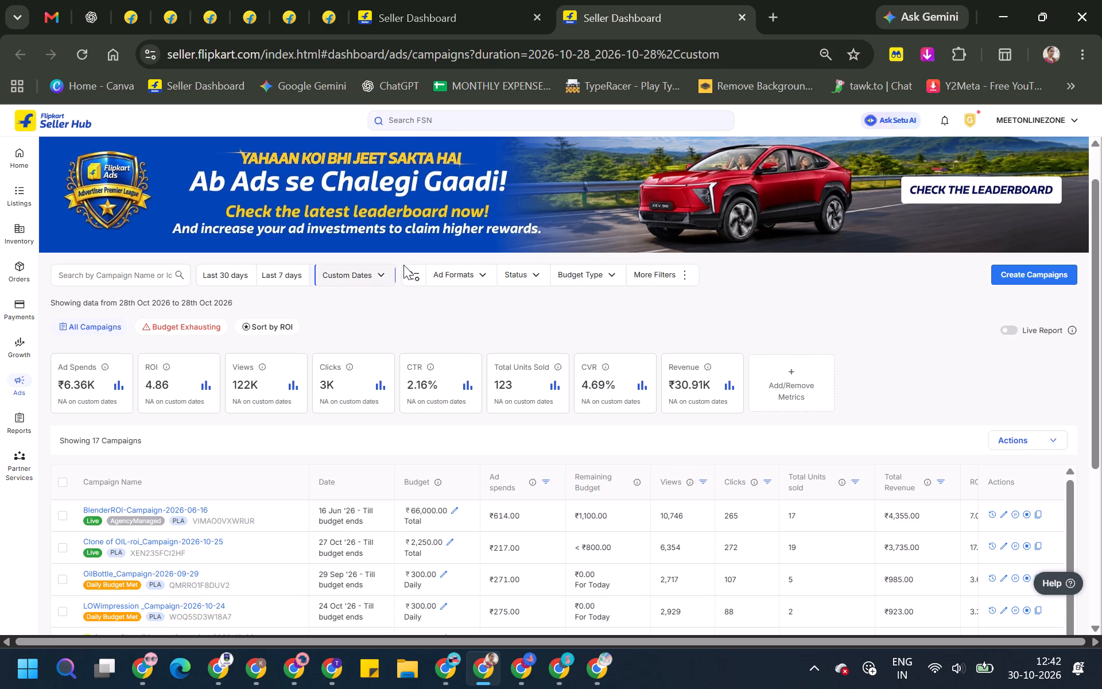
scroll(383, 255, down, 2)
scroll(348, 270, up, 2)
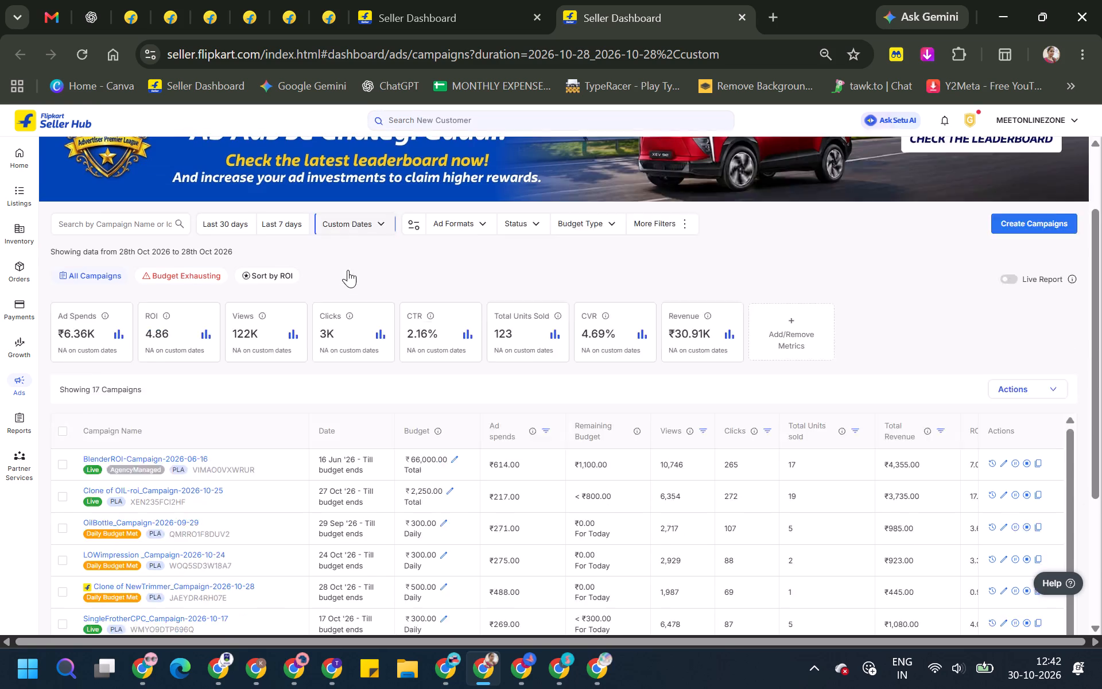
scroll(441, 219, down, 1)
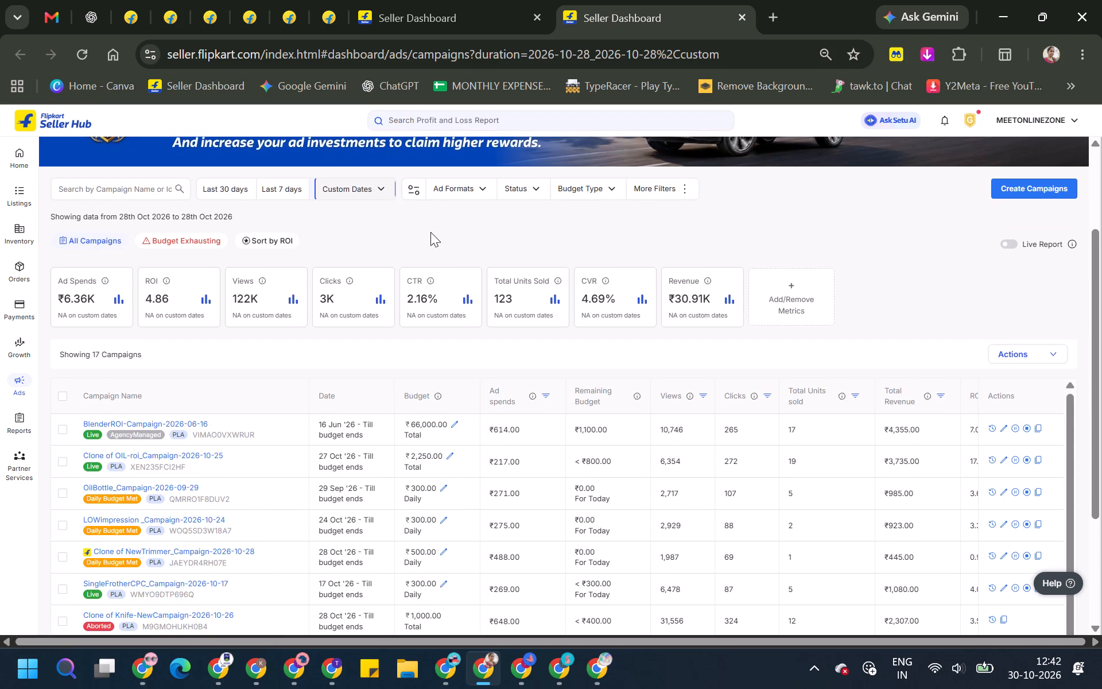
scroll(409, 260, down, 2)
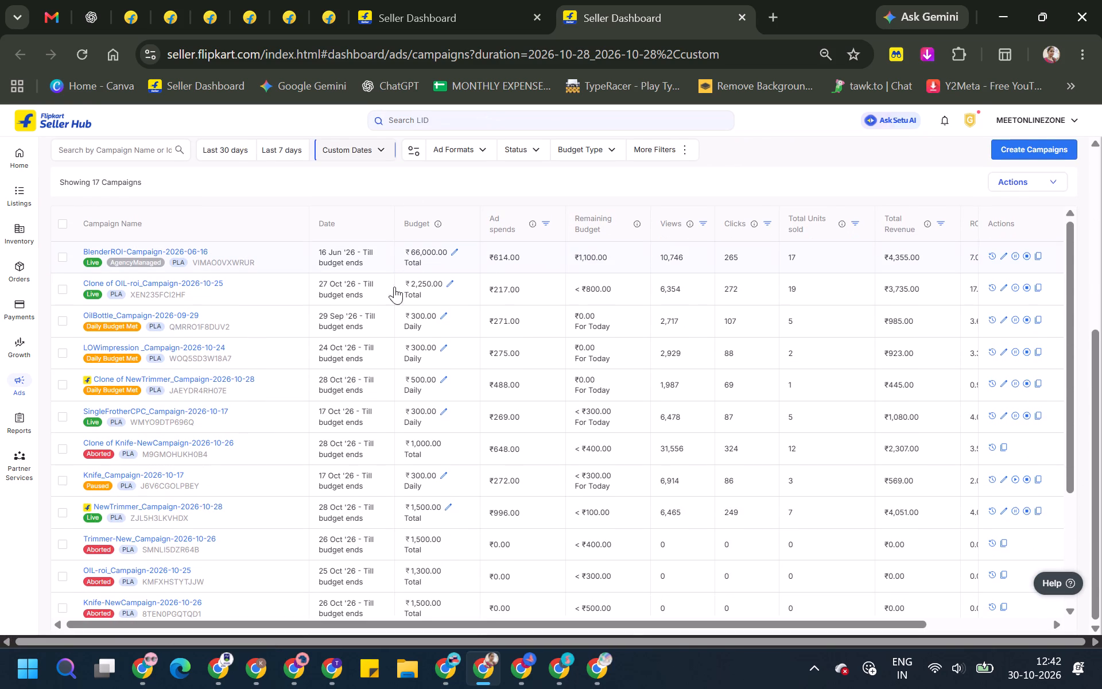
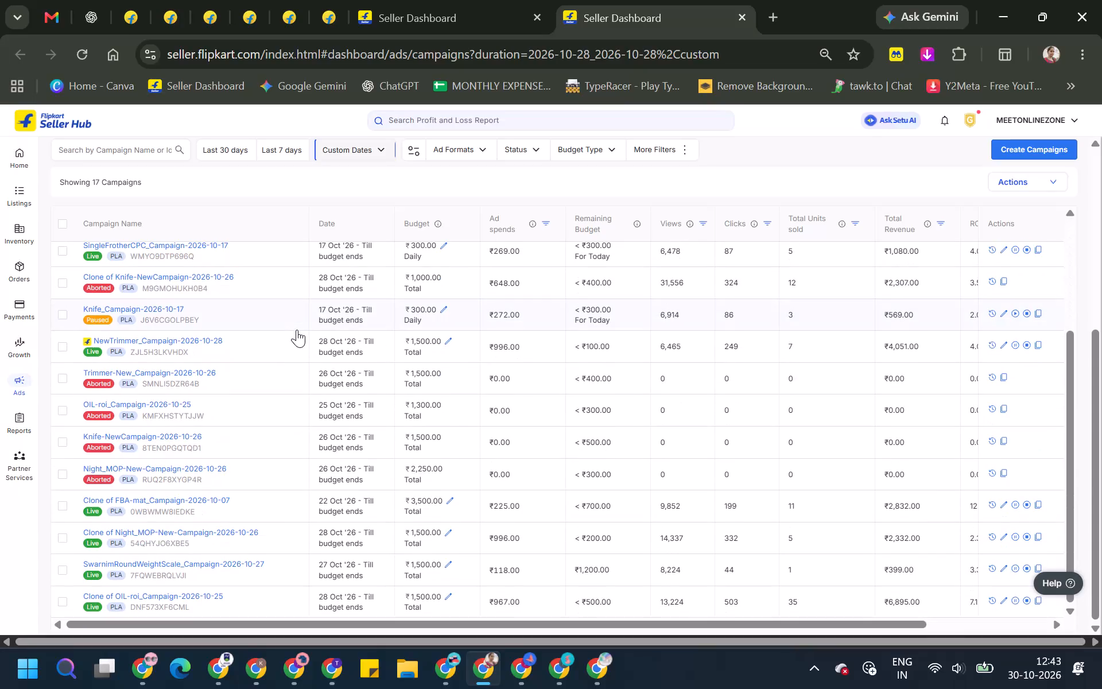
Examine the budgets, ad spends, units sold and revenue across MEETONLINEZONE's campaign rows for 28 October 2026.
scroll(297, 330, down, 5)
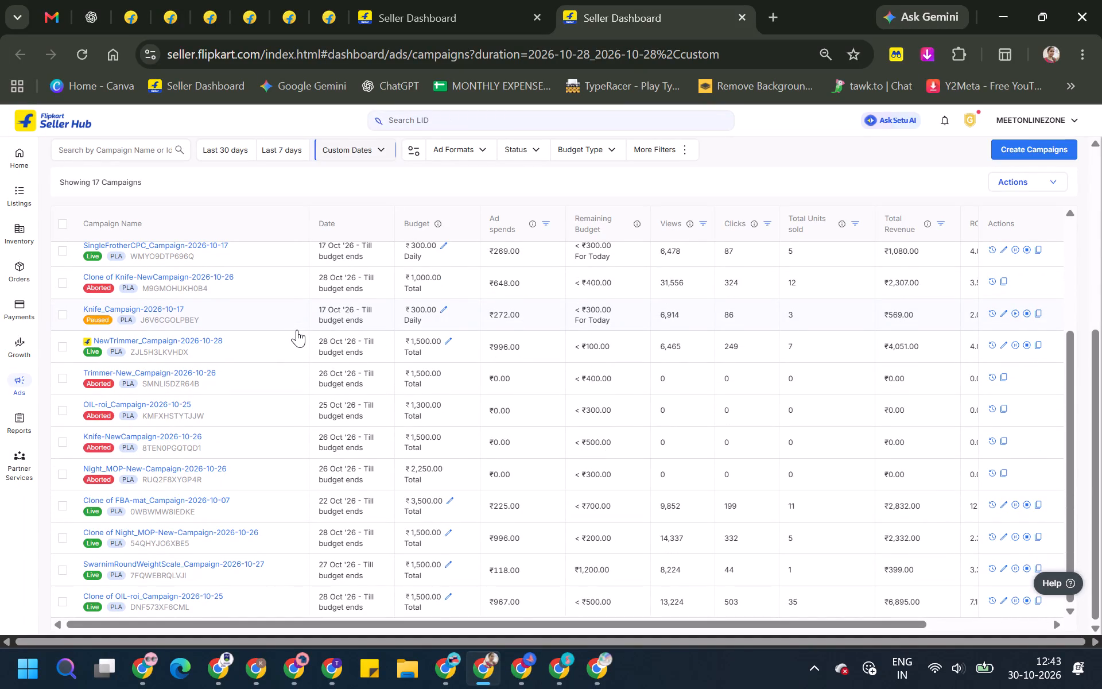
scroll(297, 330, down, 3)
scroll(297, 330, up, 5)
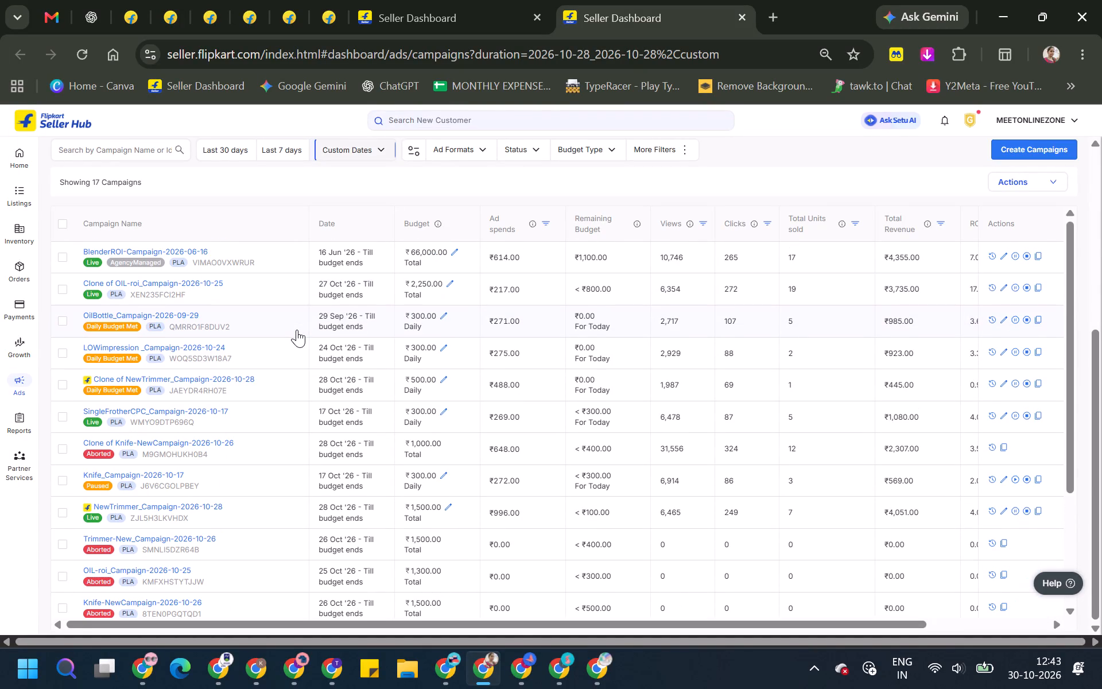
scroll(297, 330, up, 2)
scroll(368, 218, down, 2)
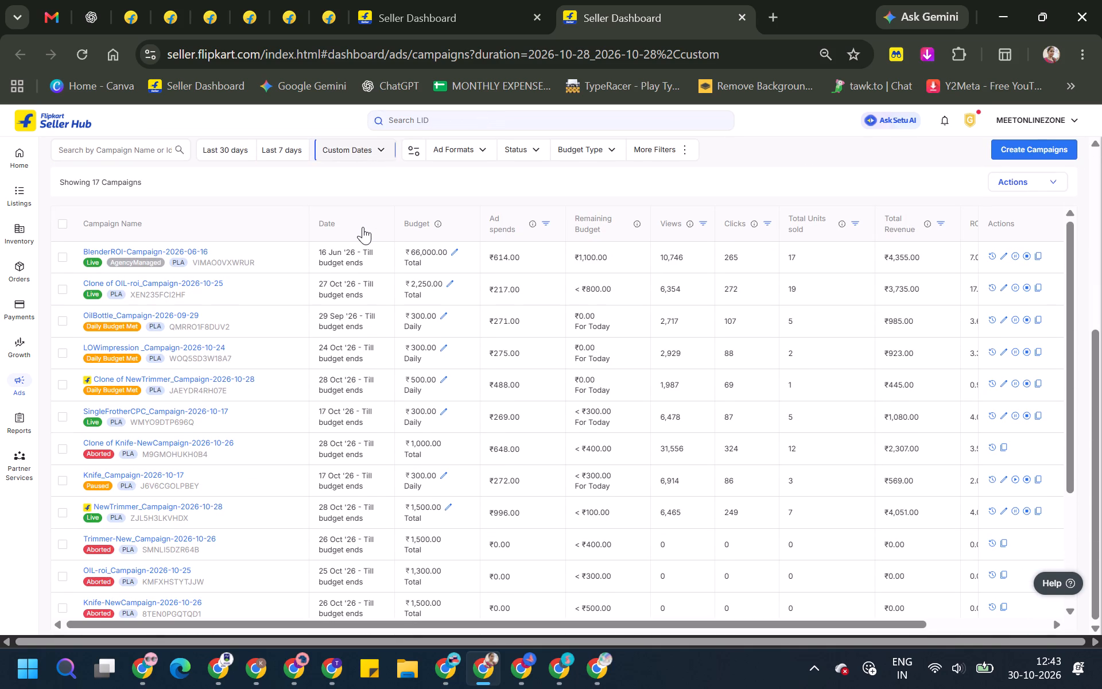
Limit MEETONLINEZONE's campaign data to the single custom date 29 October 2026.
click(381, 152)
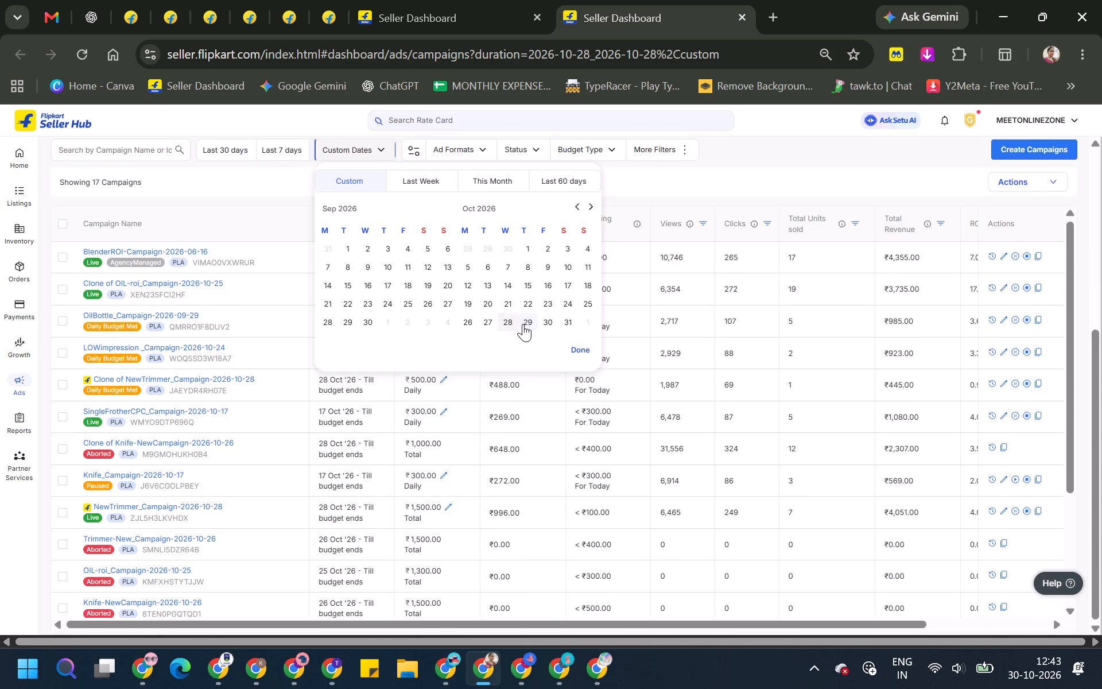
double_click(525, 326)
click(572, 354)
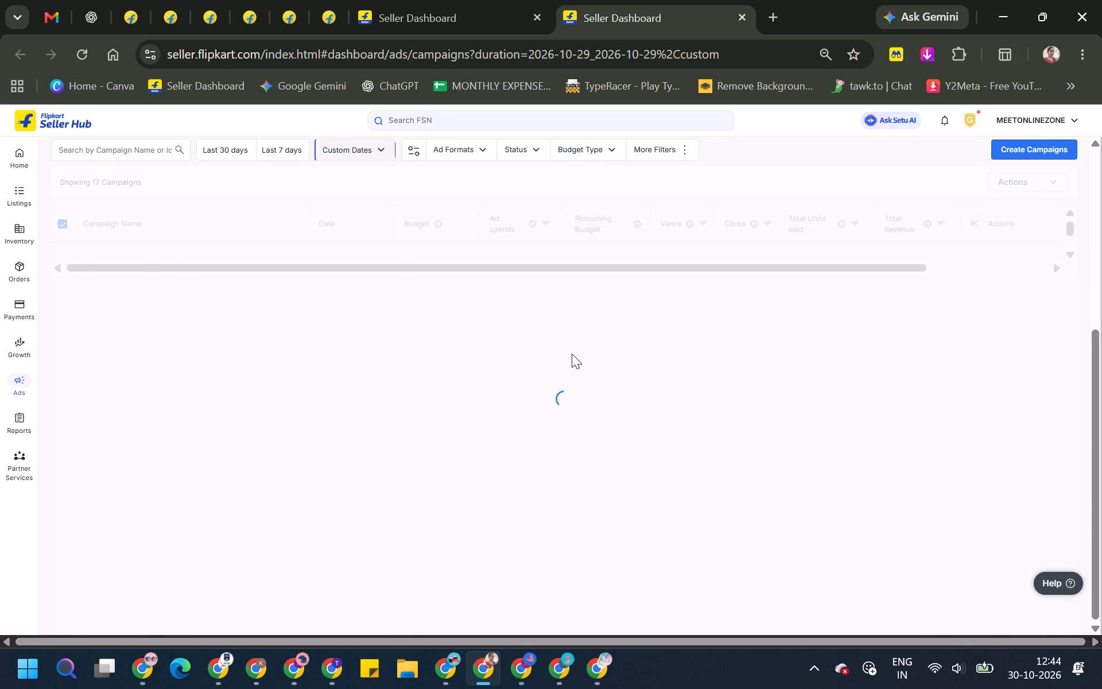